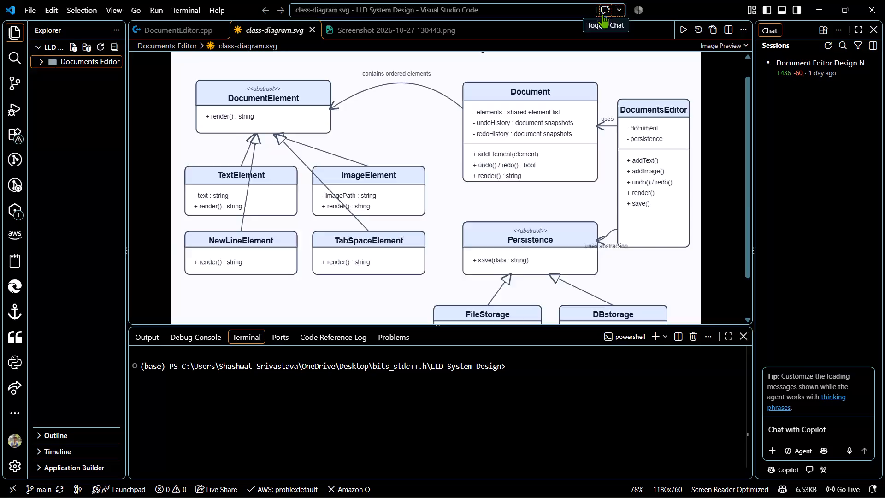
Search the web for Excalidraw in a new browser tab and open the Excalidraw Whiteboard.
left_click(690, 6)
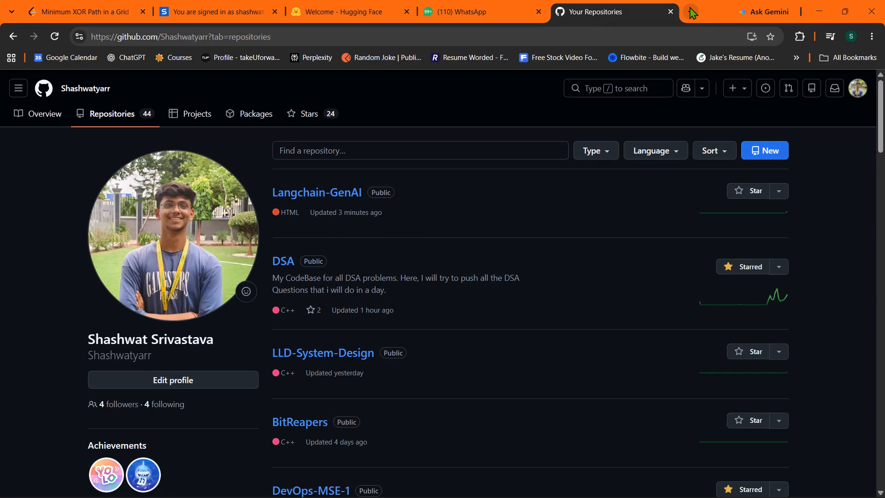
type("exca")
key("Return")
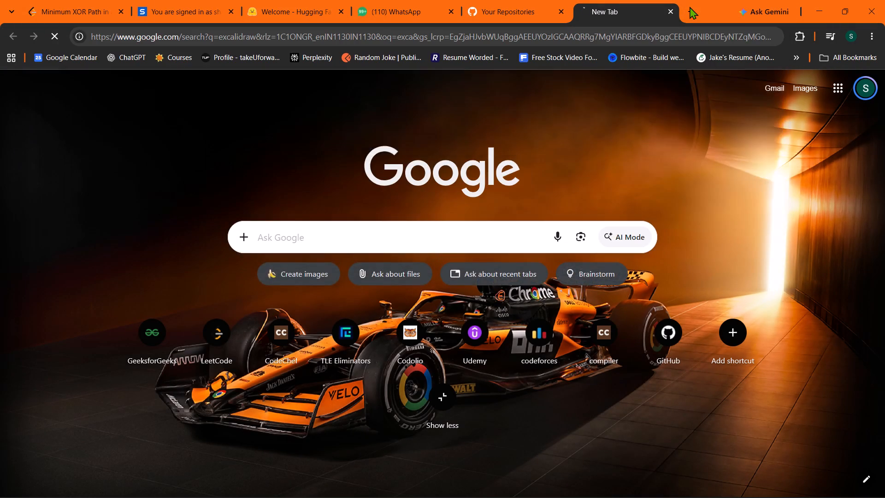
left_click(188, 170)
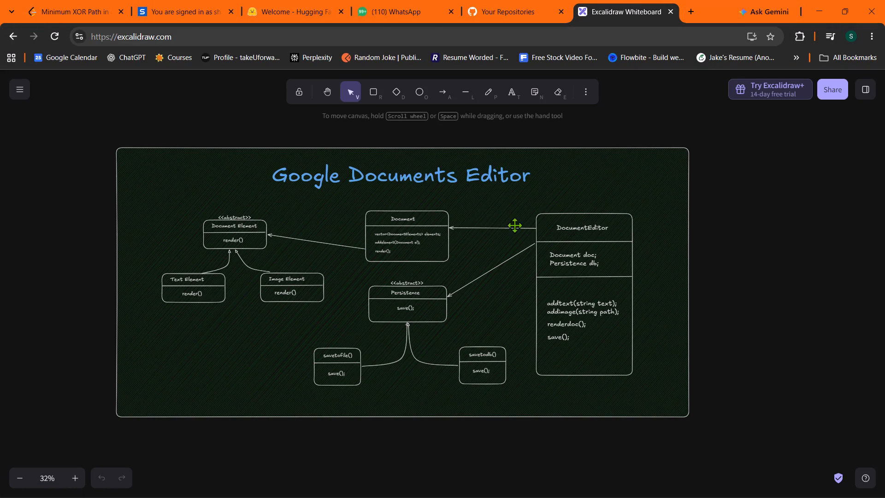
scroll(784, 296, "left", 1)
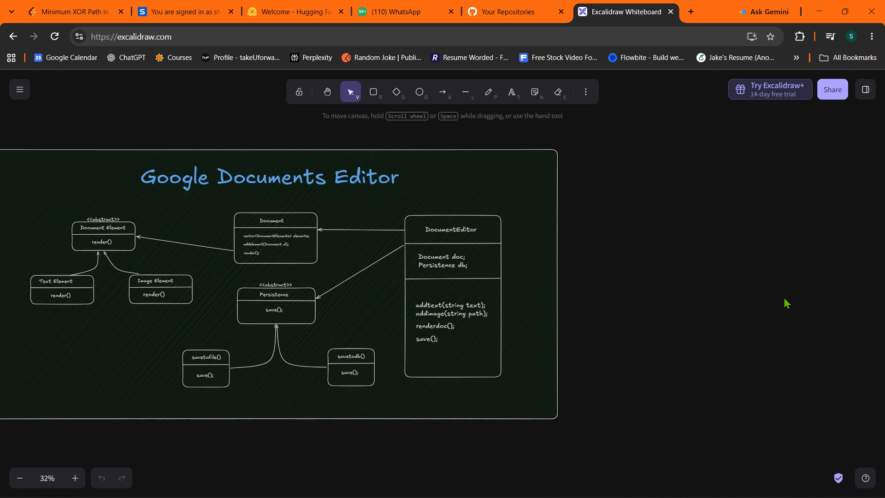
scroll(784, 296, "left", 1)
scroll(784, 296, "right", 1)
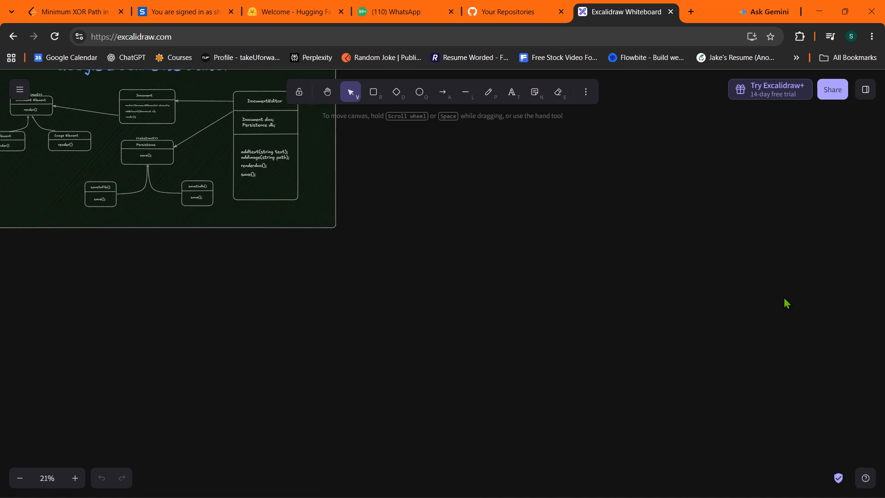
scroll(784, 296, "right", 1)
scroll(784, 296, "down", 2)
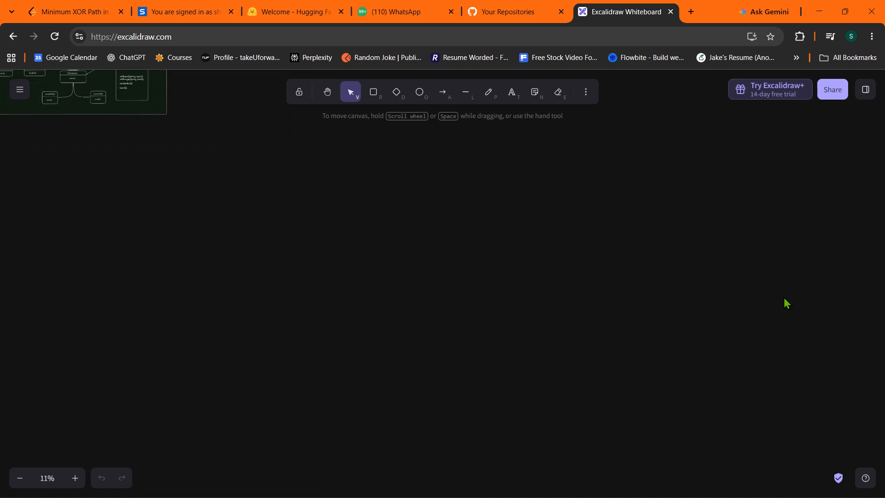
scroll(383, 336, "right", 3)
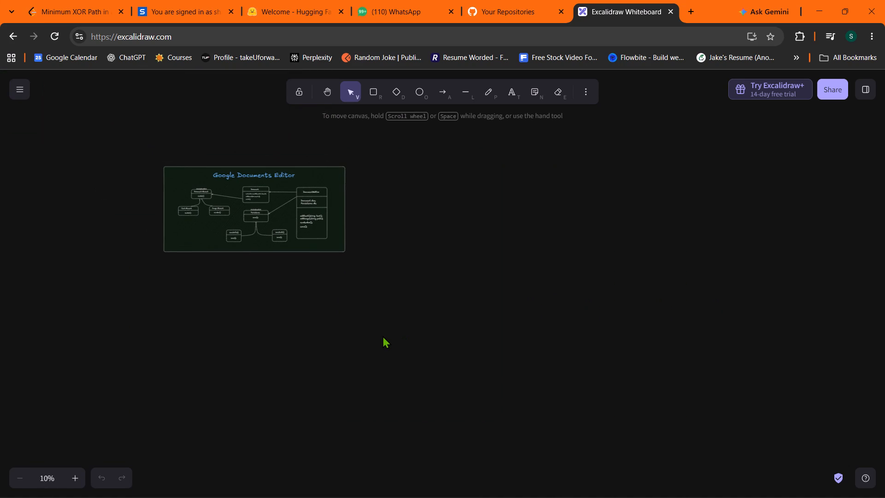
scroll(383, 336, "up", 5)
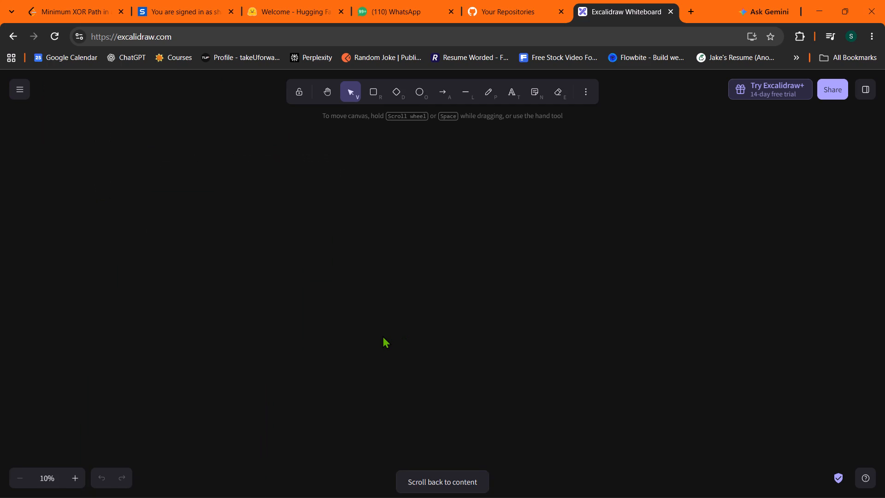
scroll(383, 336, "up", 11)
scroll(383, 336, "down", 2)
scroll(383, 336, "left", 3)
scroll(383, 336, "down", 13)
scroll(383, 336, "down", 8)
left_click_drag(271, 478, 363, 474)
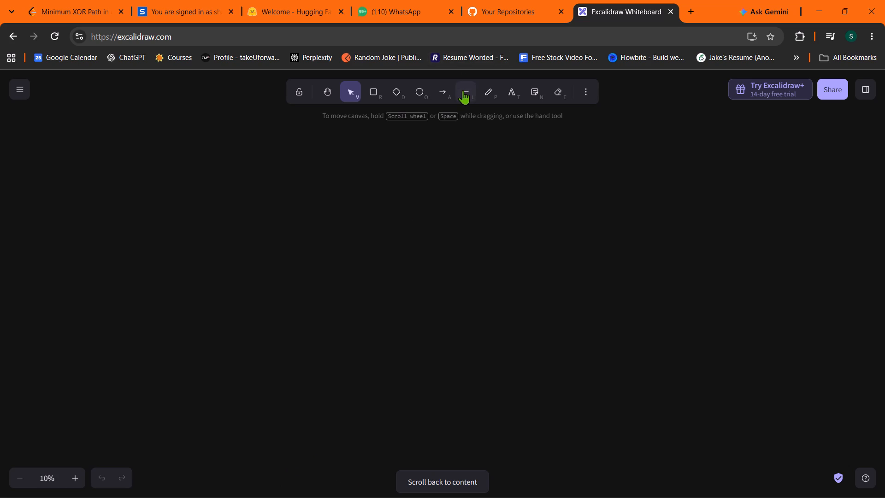
Draw a gently rising straight line on an empty area of the canvas, away from the diagram.
left_click(463, 90)
left_click_drag(238, 474, 446, 437)
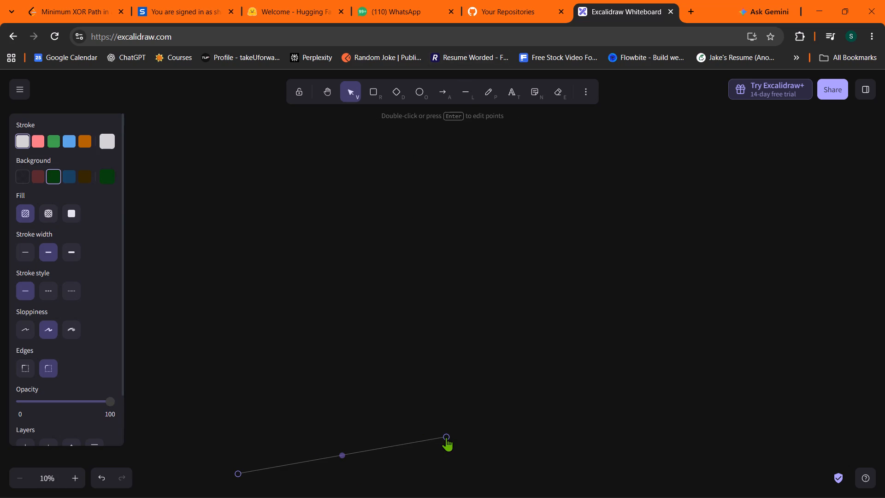
left_click(554, 422)
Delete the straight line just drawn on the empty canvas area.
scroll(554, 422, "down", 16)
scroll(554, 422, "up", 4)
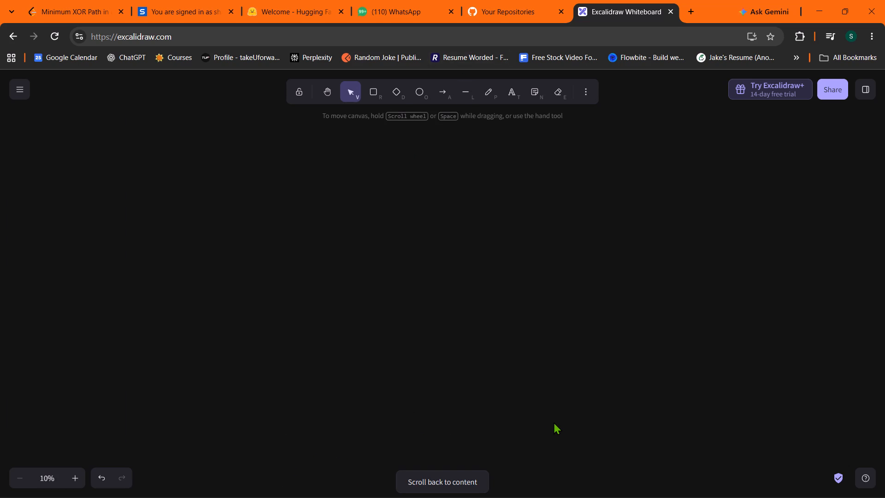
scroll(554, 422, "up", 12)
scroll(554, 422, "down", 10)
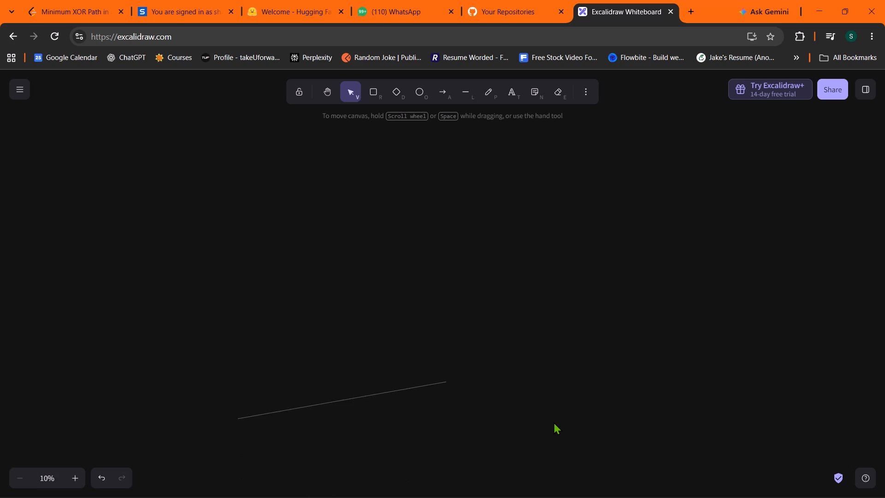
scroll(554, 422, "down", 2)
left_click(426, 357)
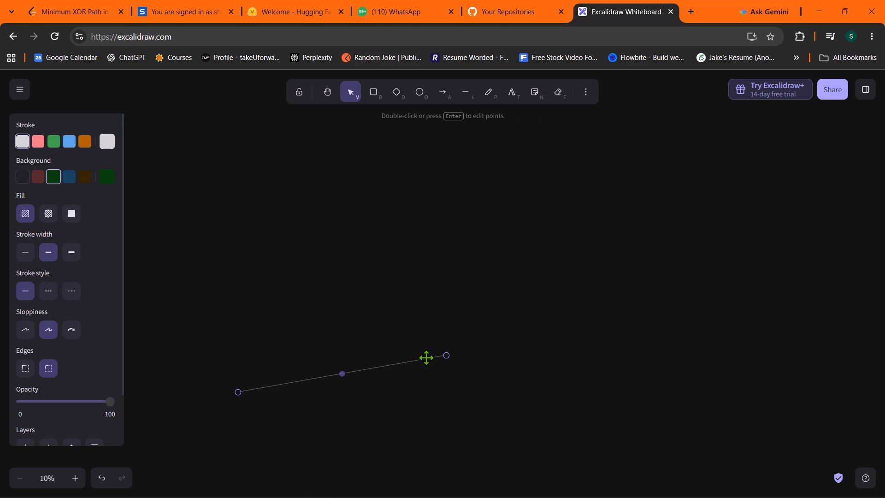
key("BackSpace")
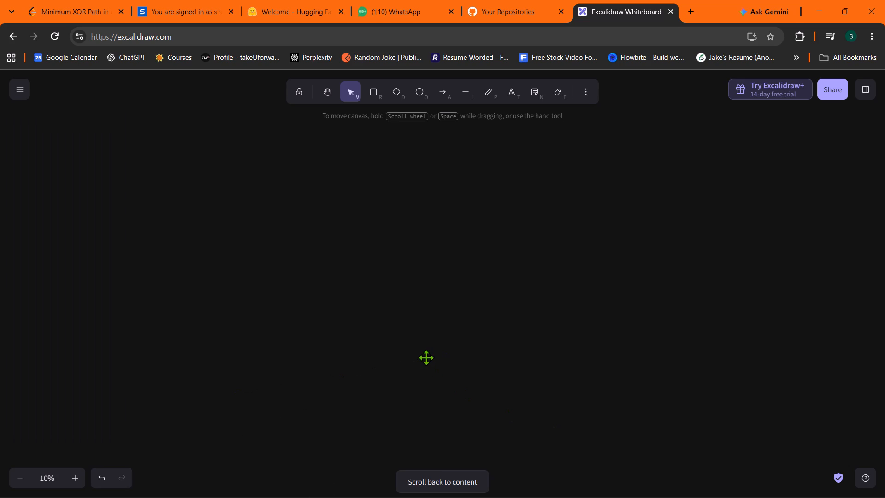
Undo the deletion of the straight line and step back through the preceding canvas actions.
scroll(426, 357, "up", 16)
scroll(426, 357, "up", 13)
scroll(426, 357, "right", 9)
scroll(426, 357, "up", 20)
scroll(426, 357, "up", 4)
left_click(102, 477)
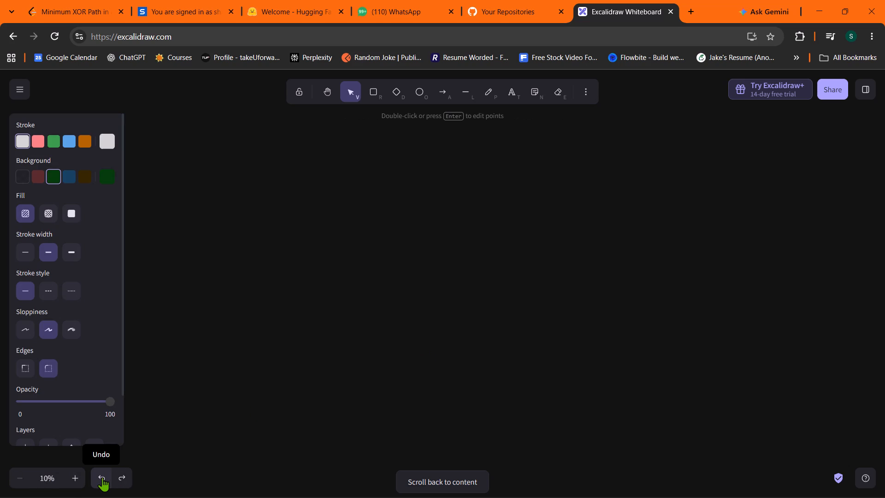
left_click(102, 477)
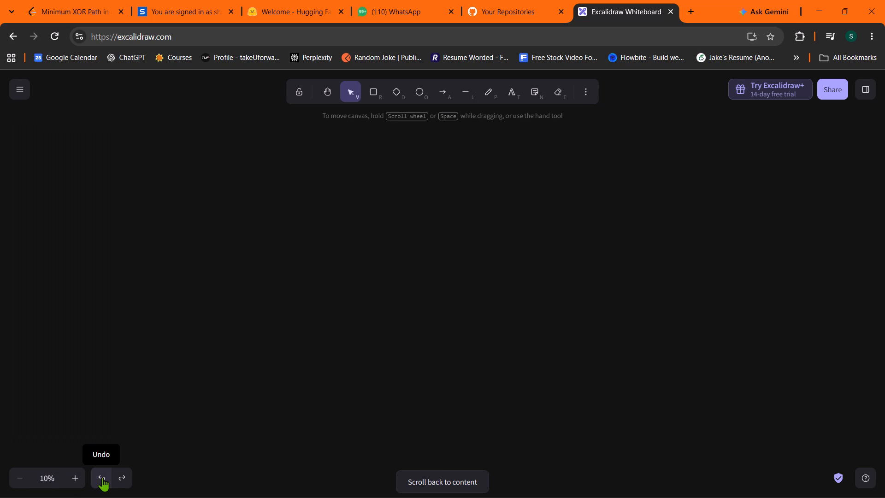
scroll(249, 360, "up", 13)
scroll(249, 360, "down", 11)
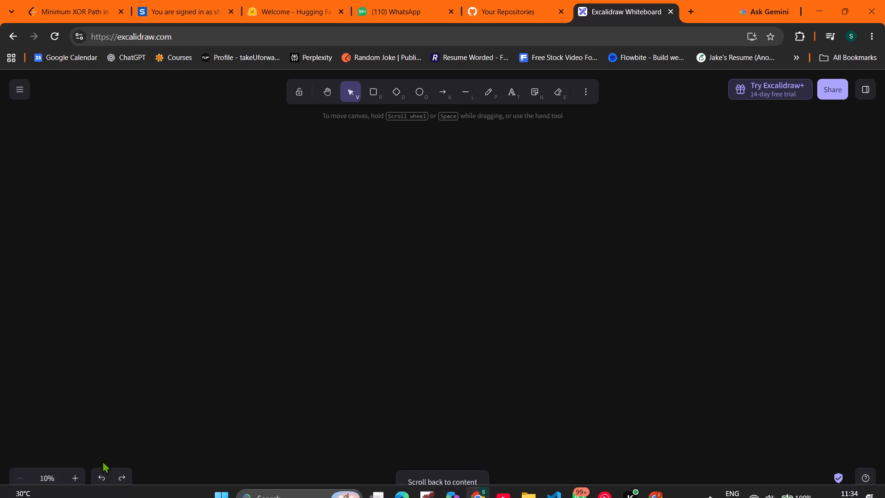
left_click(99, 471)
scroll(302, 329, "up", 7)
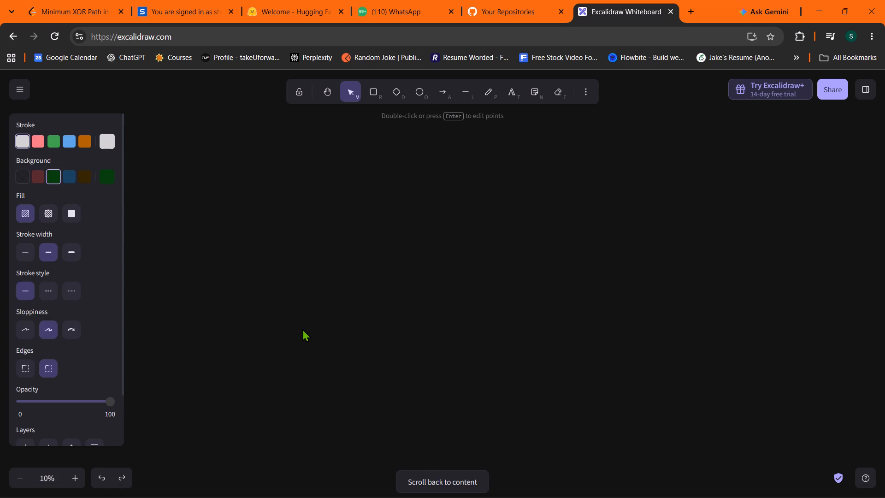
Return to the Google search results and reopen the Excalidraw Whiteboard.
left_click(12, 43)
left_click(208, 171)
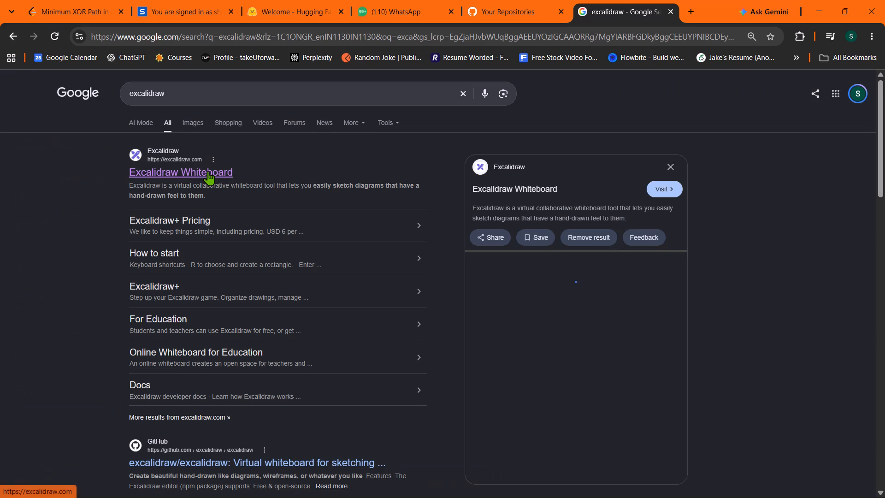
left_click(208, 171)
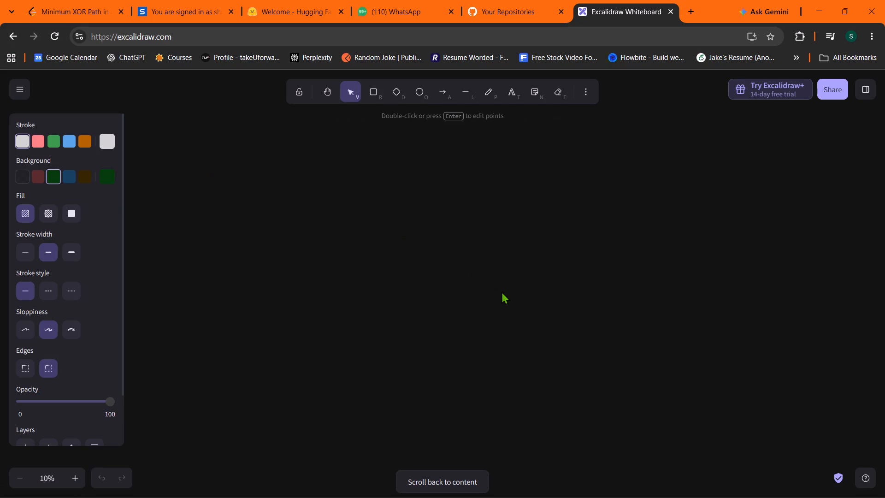
Bring the Google Documents Editor diagram back into view, enlarged to a readable size of 23%.
left_click(439, 483)
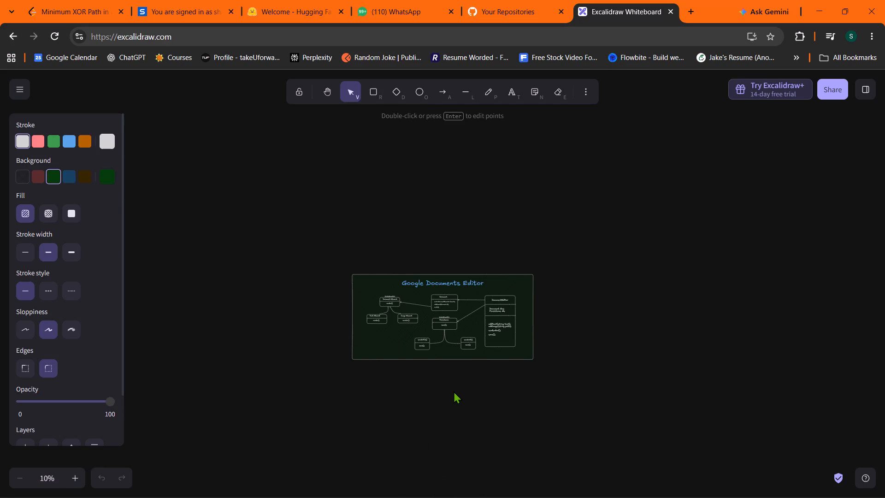
scroll(454, 391, "down", 7)
scroll(454, 391, "up", 4)
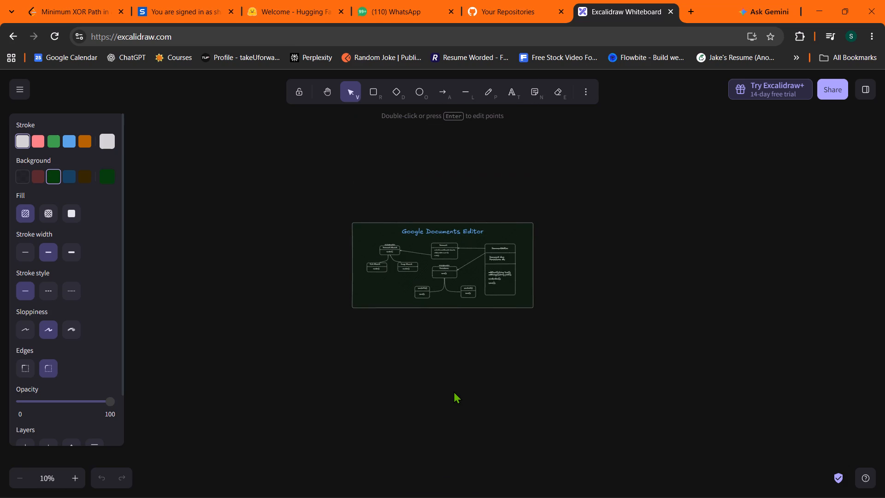
scroll(454, 391, "up", 1)
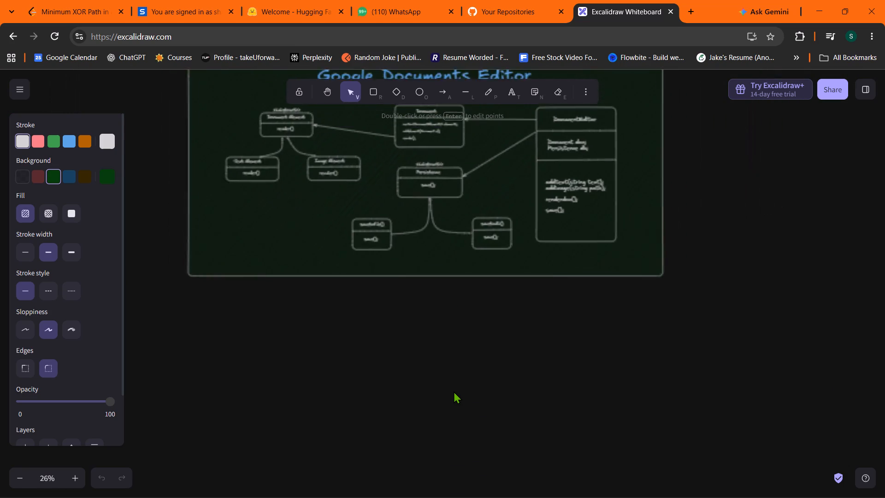
scroll(454, 391, "up", 1)
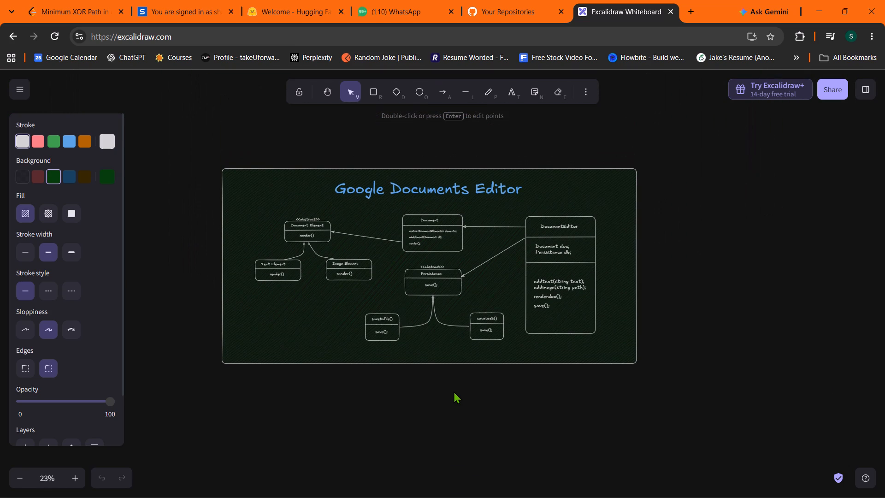
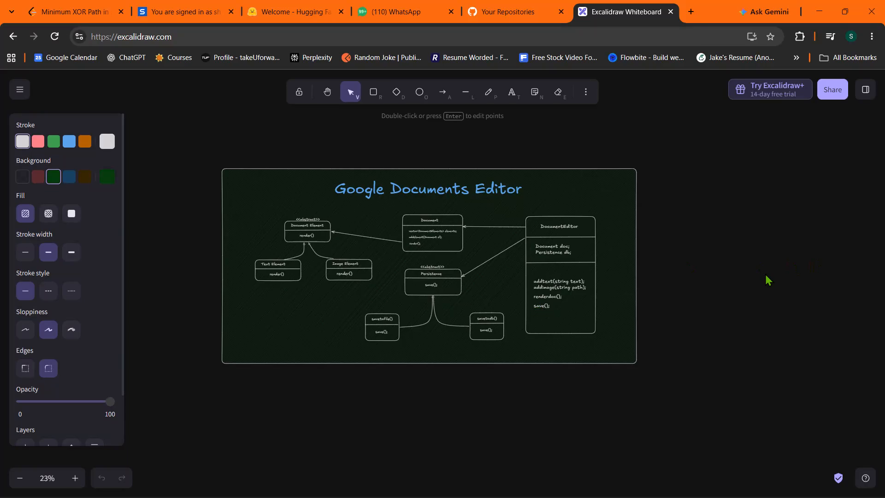
Draw a dark green rounded rectangle to the right of the Google Documents Editor diagram, matching that frame's height.
scroll(765, 273, "left", 2)
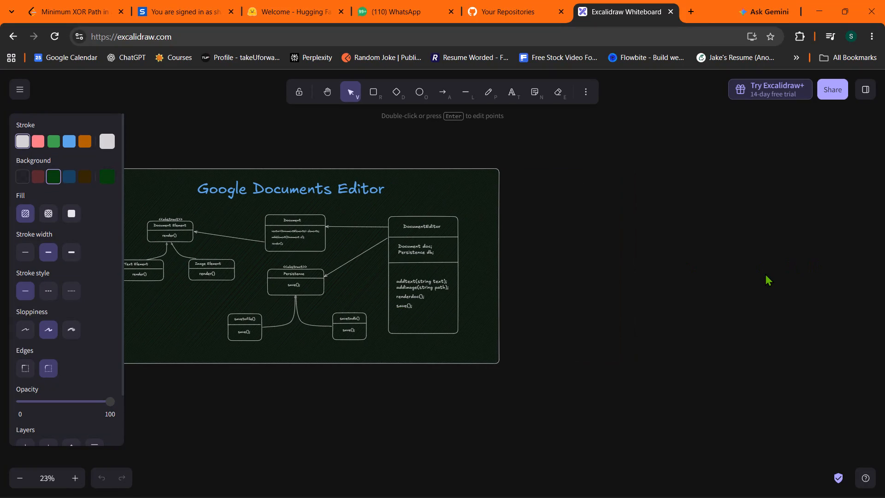
left_click(375, 97)
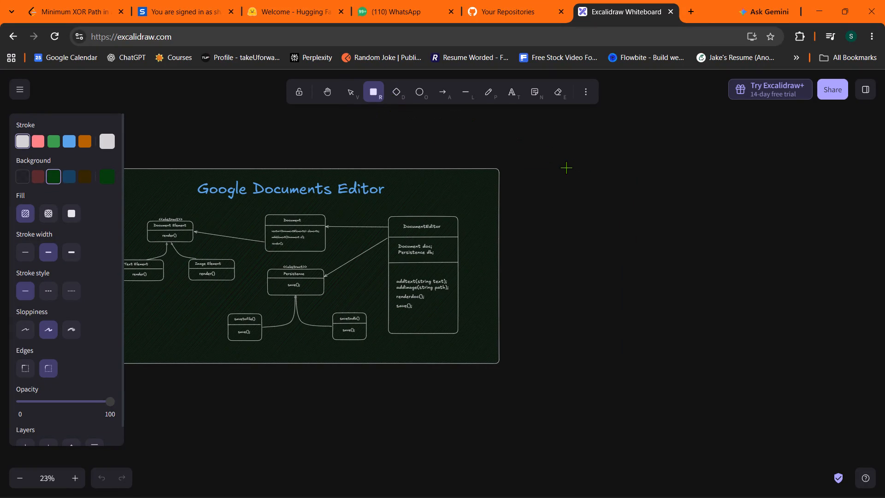
left_click_drag(571, 173, 821, 368)
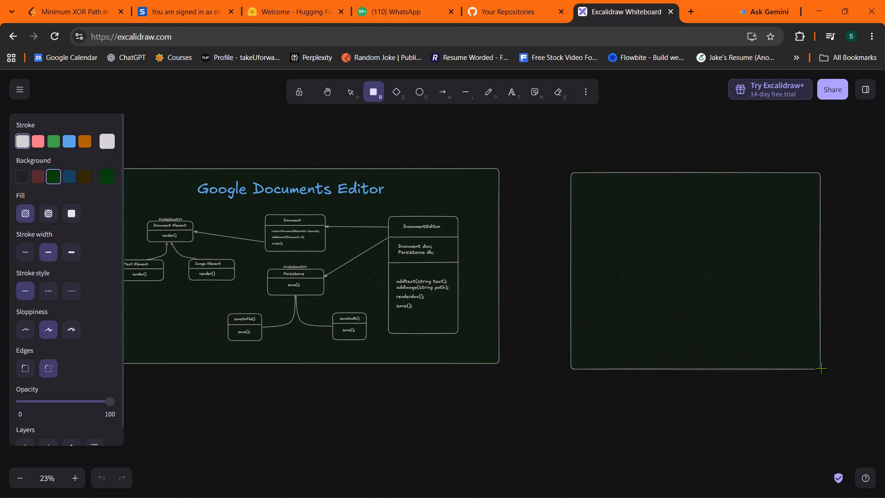
left_click_drag(821, 368, 824, 365)
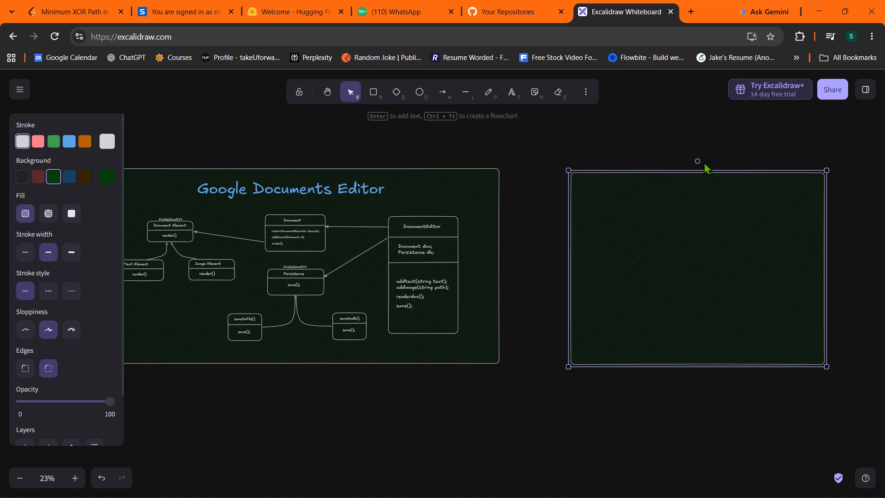
left_click(697, 171)
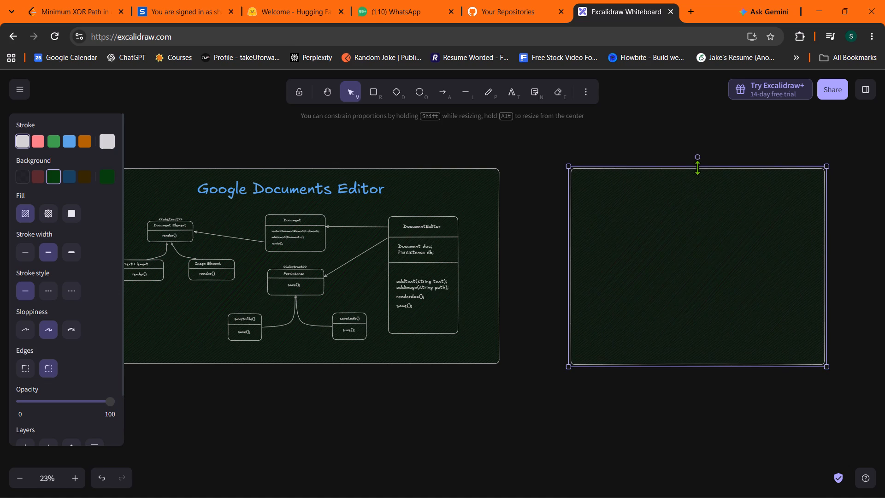
left_click(625, 384)
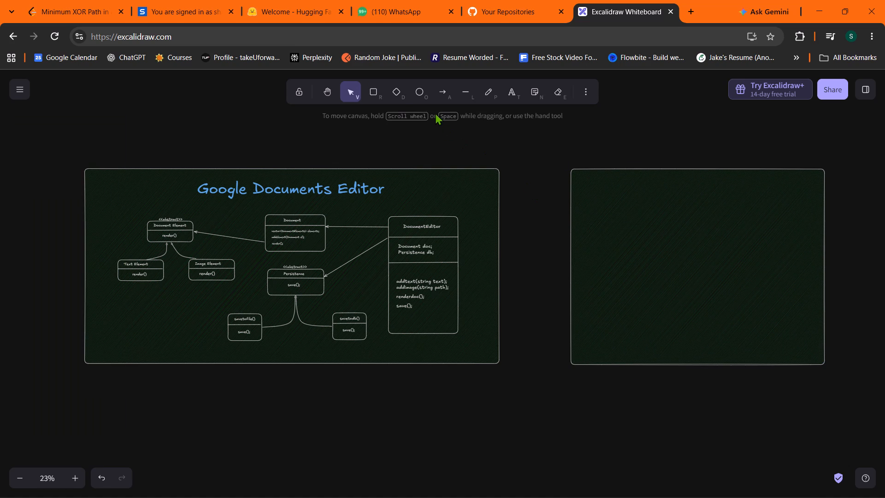
Add the text "Software Design Patterns" inside the empty green rectangle.
left_click(507, 100)
left_click(652, 202)
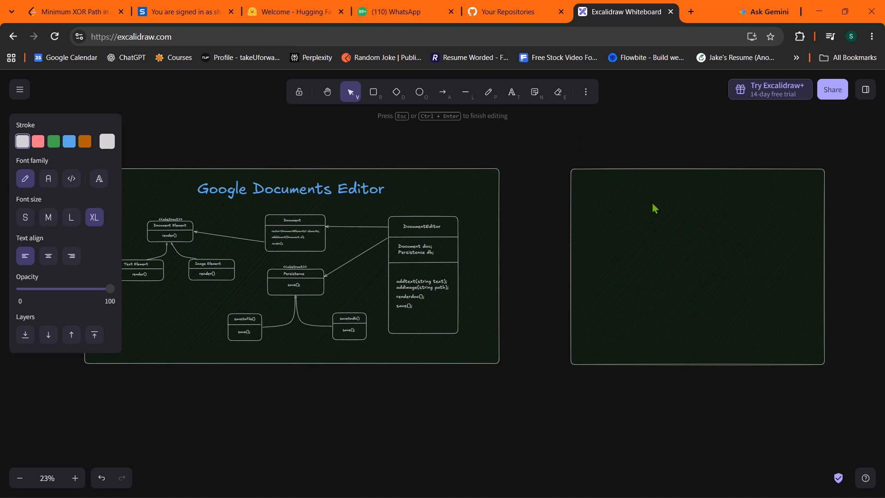
type("Softwaree")
key("BackSpace")
key("space")
type("De")
type("sign Patt")
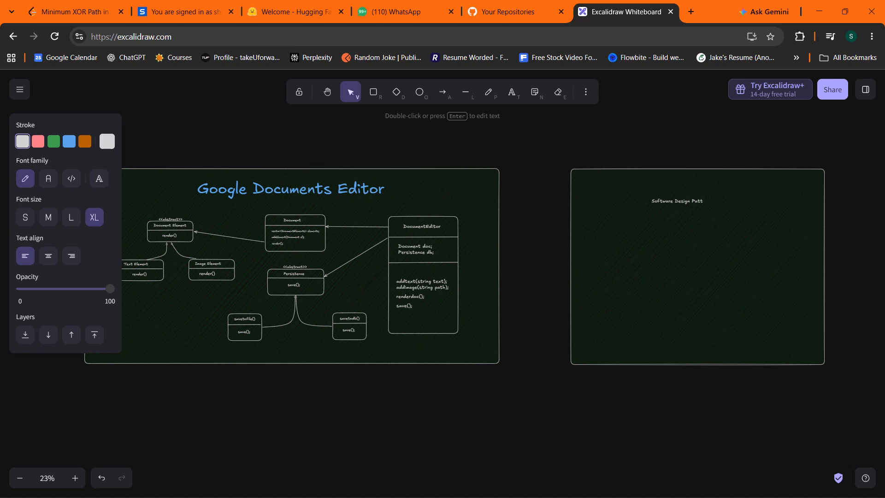
type("erns")
left_click(644, 427)
Enlarge the "Software Design Patterns" text to title size and centre it along the rectangle's upper edge.
left_click(681, 205)
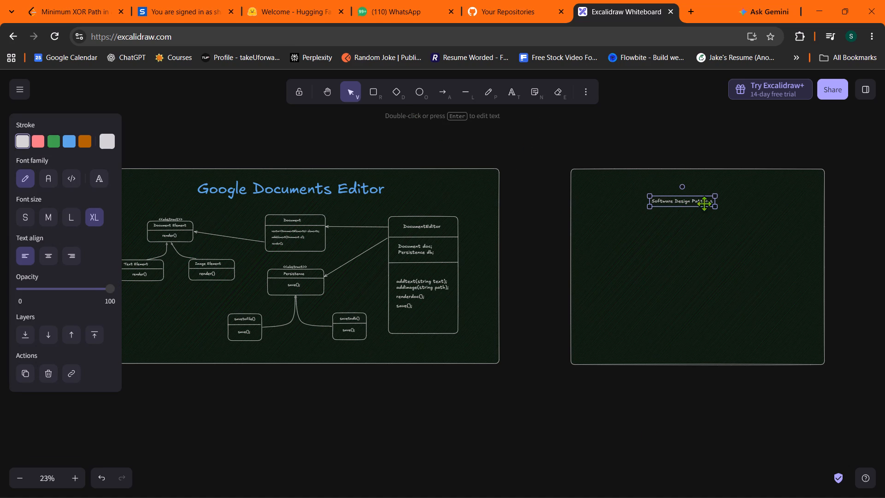
left_click(717, 210)
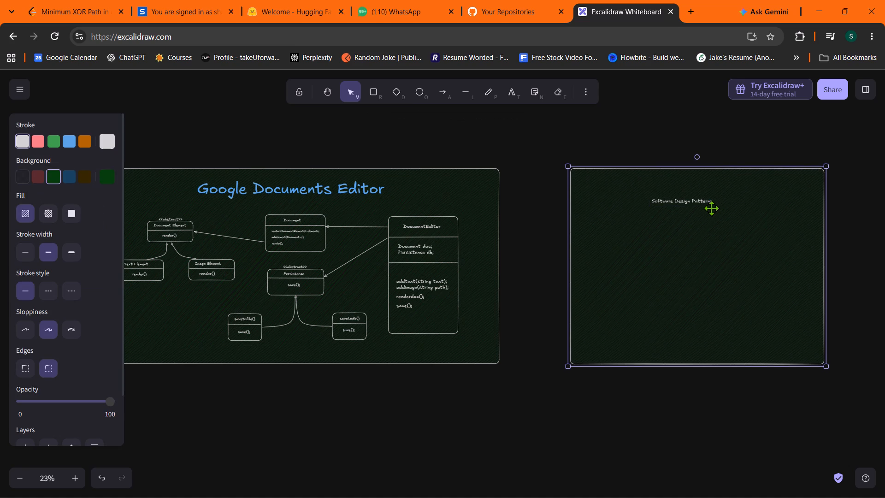
left_click(698, 202)
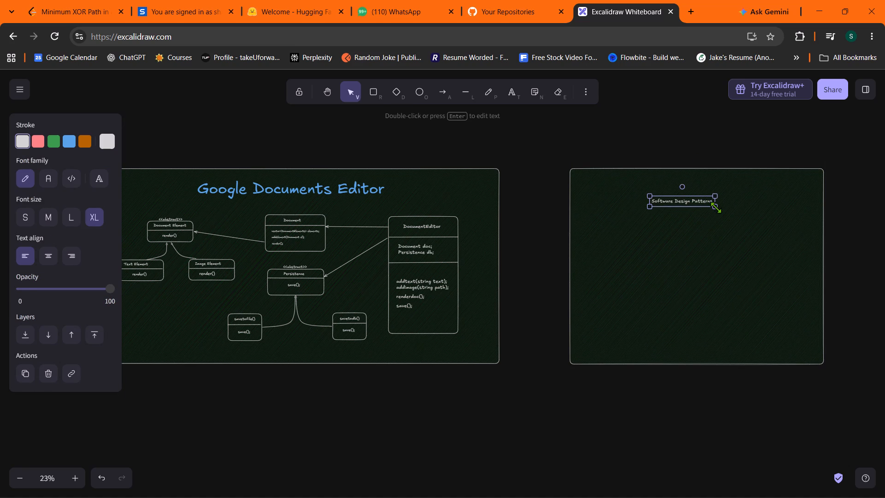
left_click_drag(716, 207, 681, 217)
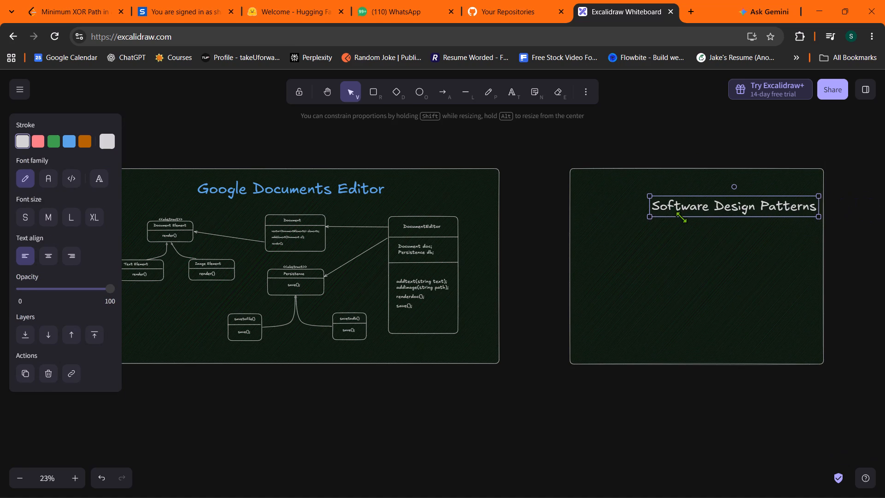
left_click_drag(681, 217, 681, 216)
left_click_drag(718, 207, 691, 186)
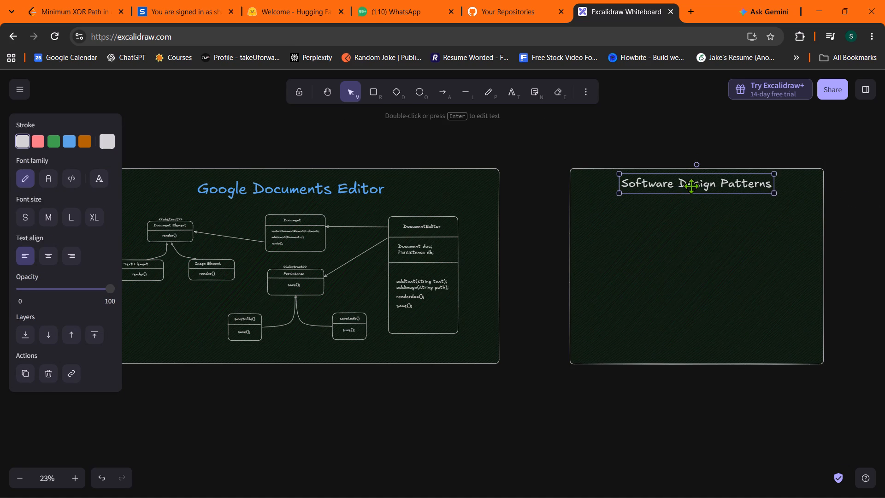
left_click_drag(691, 186, 692, 186)
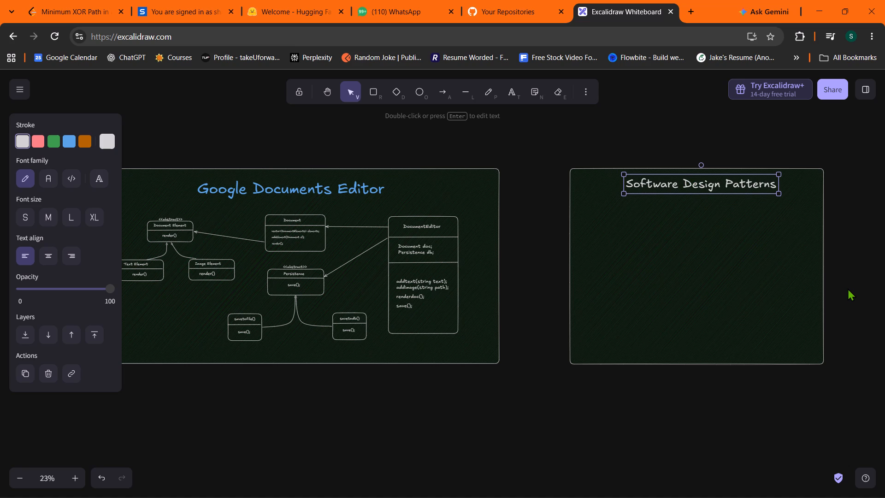
left_click(848, 288)
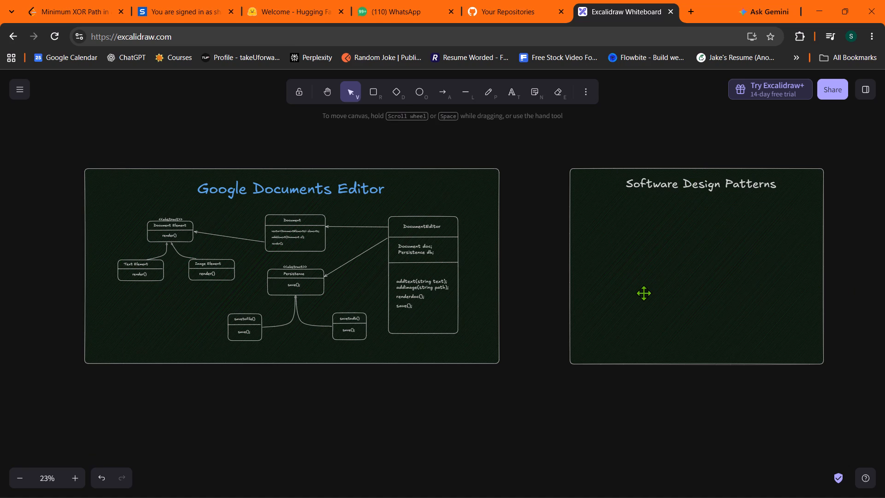
Add the text "Dry: Do Not Repeat Yourself" below the Software Design Patterns title.
left_click(517, 85)
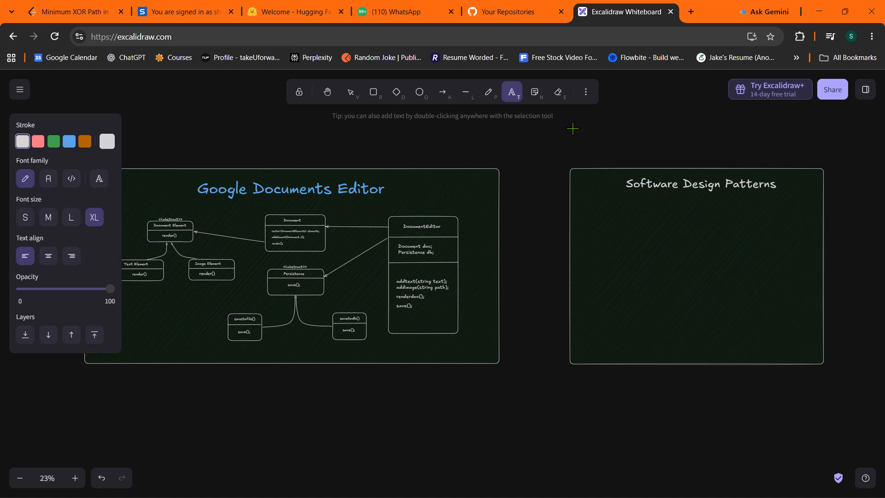
left_click(614, 228)
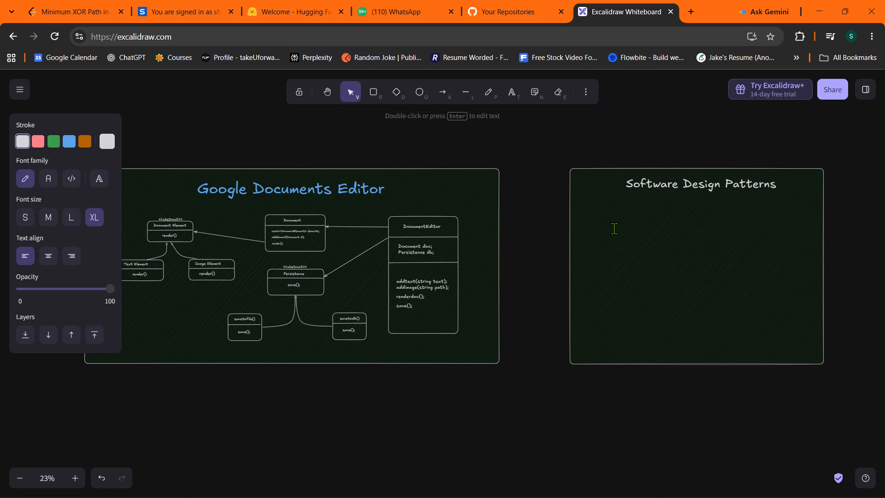
type("Dry")
key("shift+colon")
key("space")
type("F")
key("BackSpace")
type("Do Not Repeat Y")
type("ourself")
left_click(640, 409)
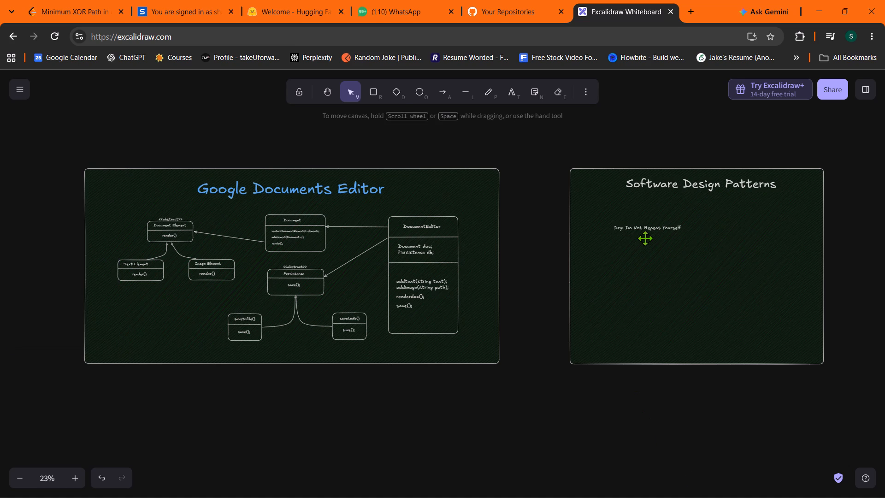
Enlarge the "Dry: Do Not Repeat Yourself" text slightly and move it near the rectangle's left edge, just below the title.
left_click(646, 230)
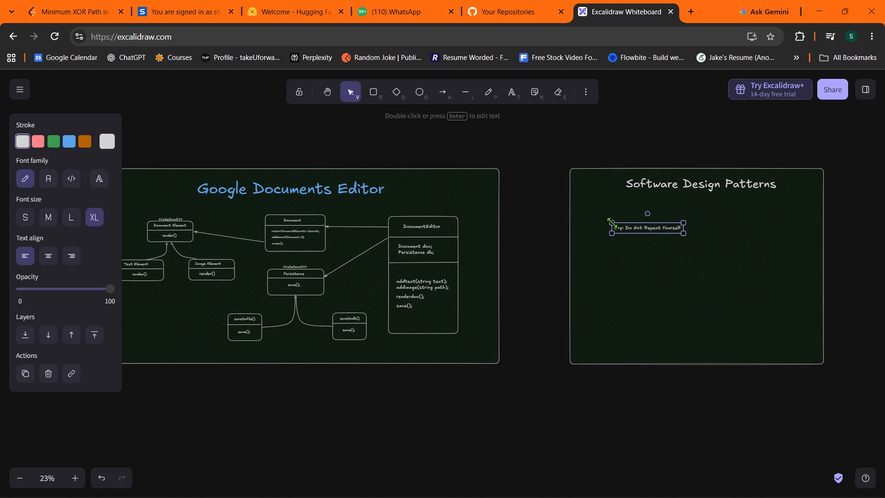
left_click_drag(612, 223, 625, 220)
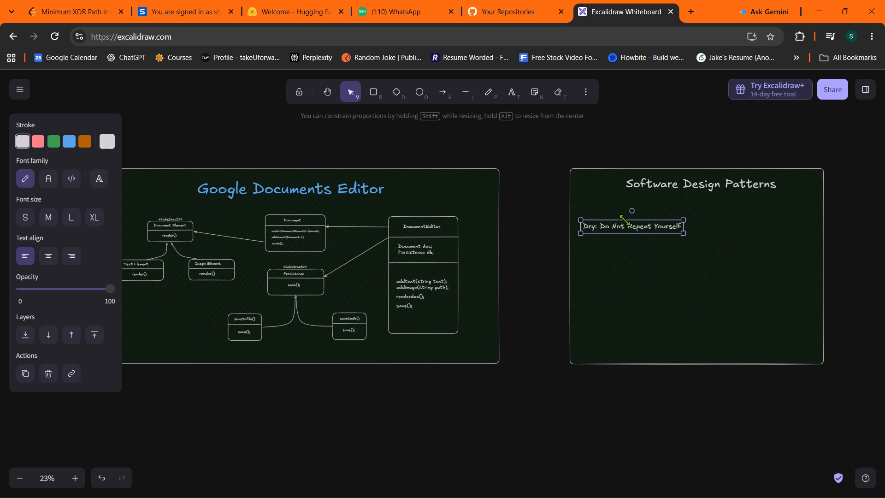
left_click_drag(625, 220, 626, 221)
left_click_drag(631, 226, 625, 214)
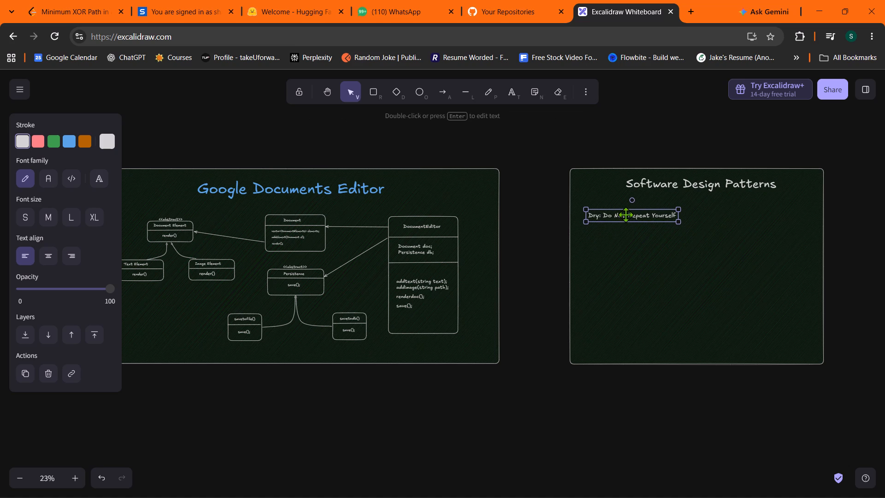
left_click_drag(625, 214, 622, 214)
left_click(677, 427)
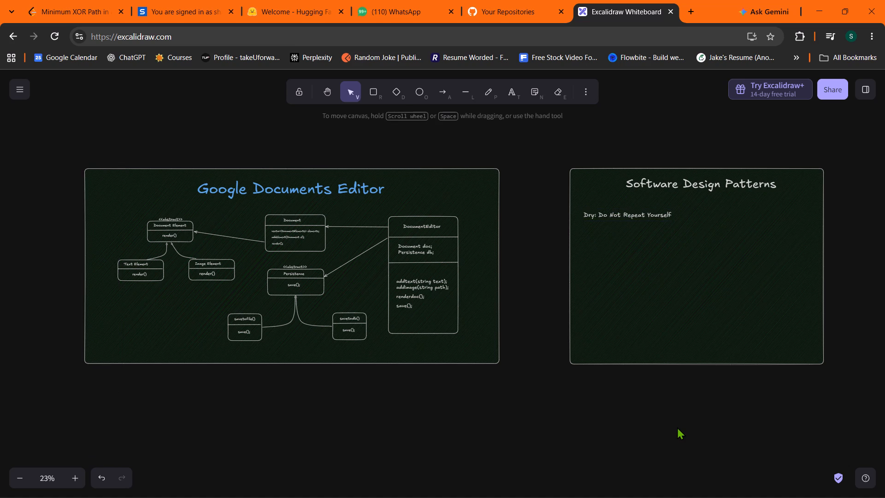
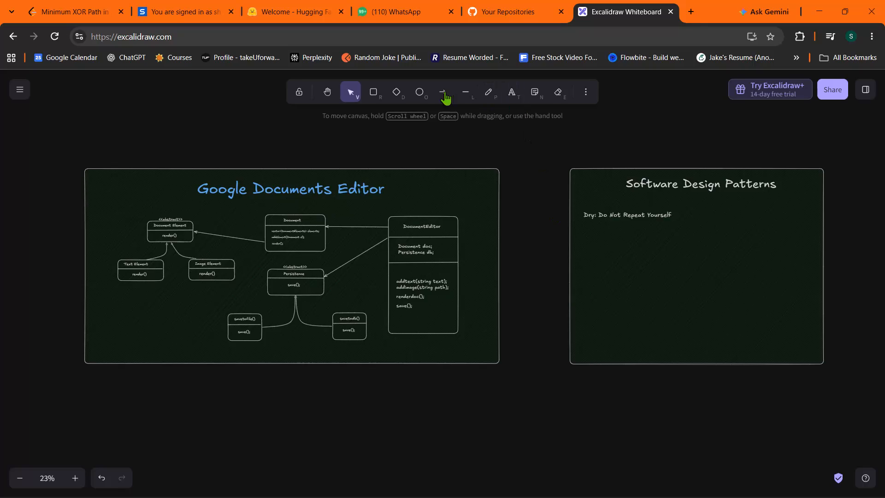
Draw a rounded rectangle closely around the "Dry: Do Not Repeat Yourself" text and give it a transparent background.
left_click(375, 93)
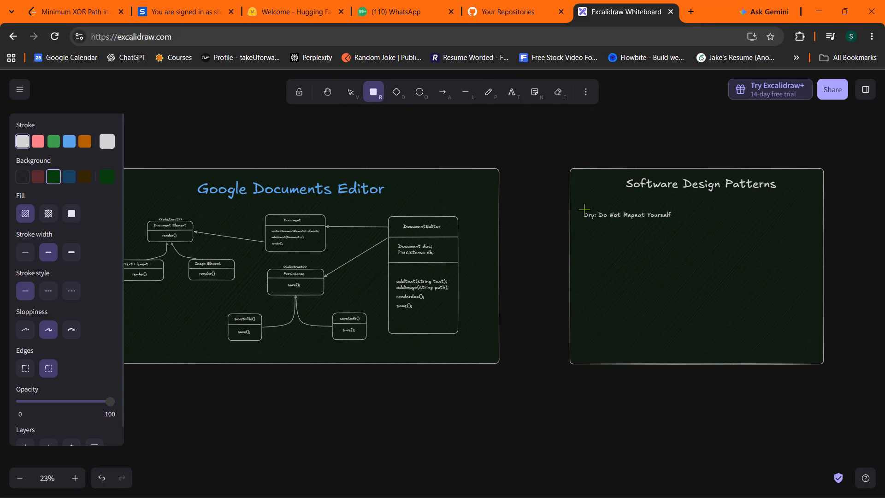
left_click_drag(579, 209, 676, 219)
left_click_drag(676, 219, 675, 221)
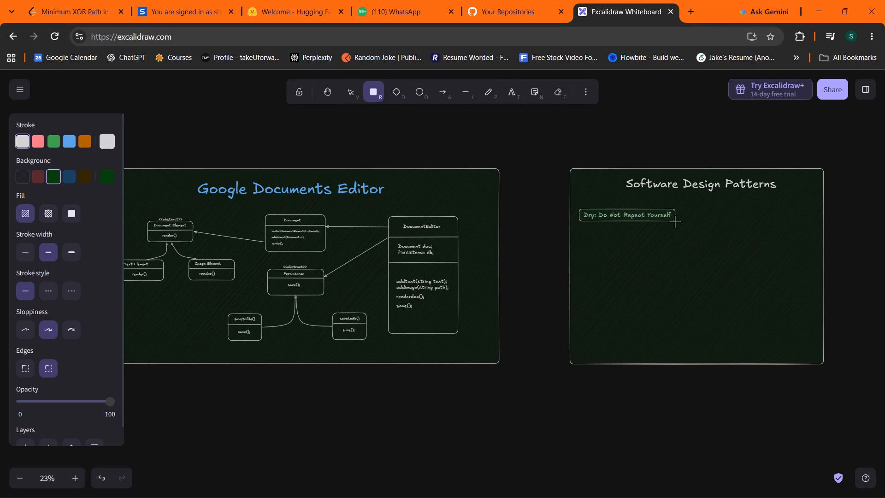
left_click_drag(675, 221, 676, 221)
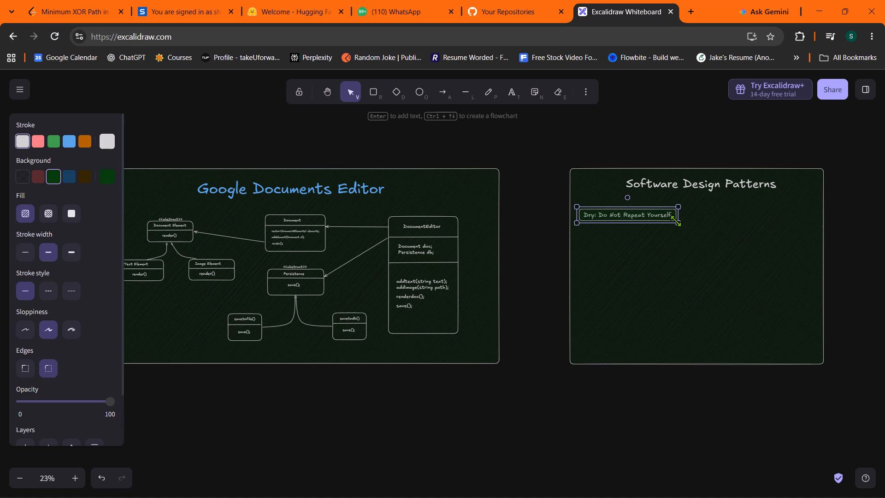
left_click(23, 172)
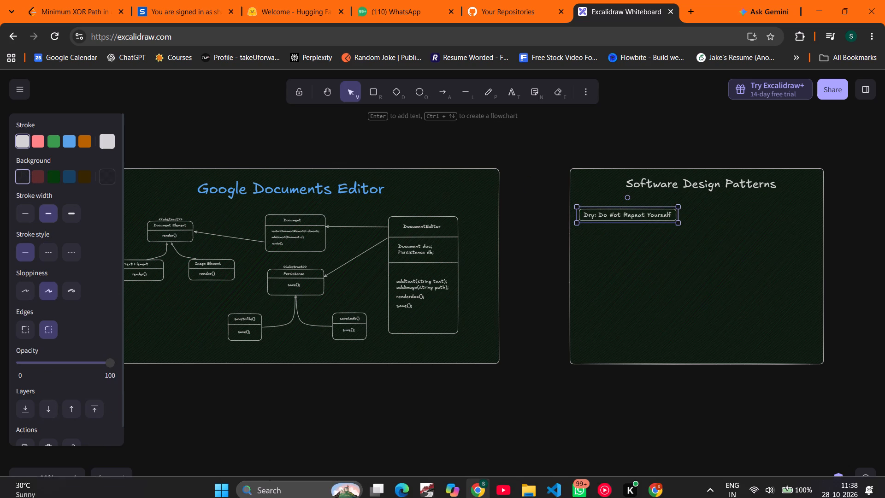
left_click(625, 421)
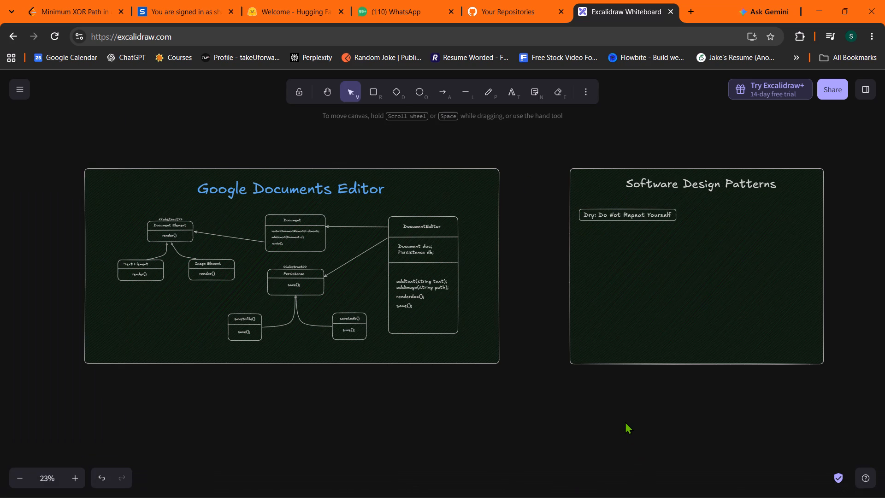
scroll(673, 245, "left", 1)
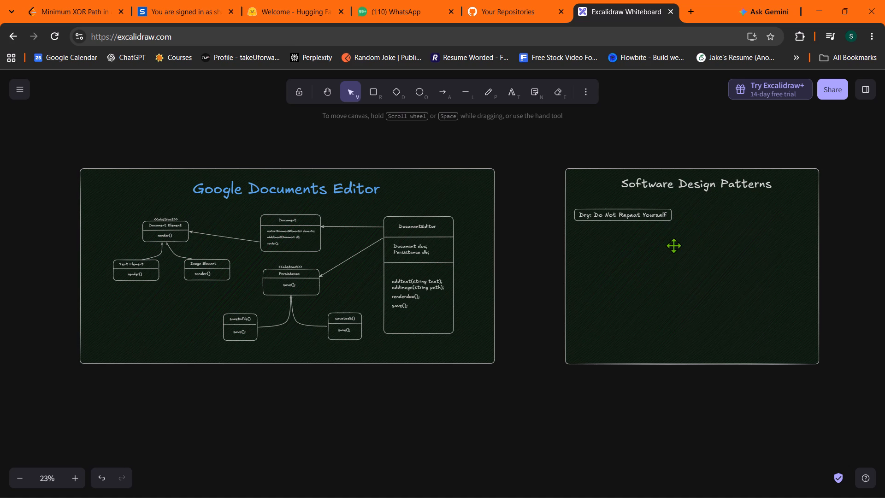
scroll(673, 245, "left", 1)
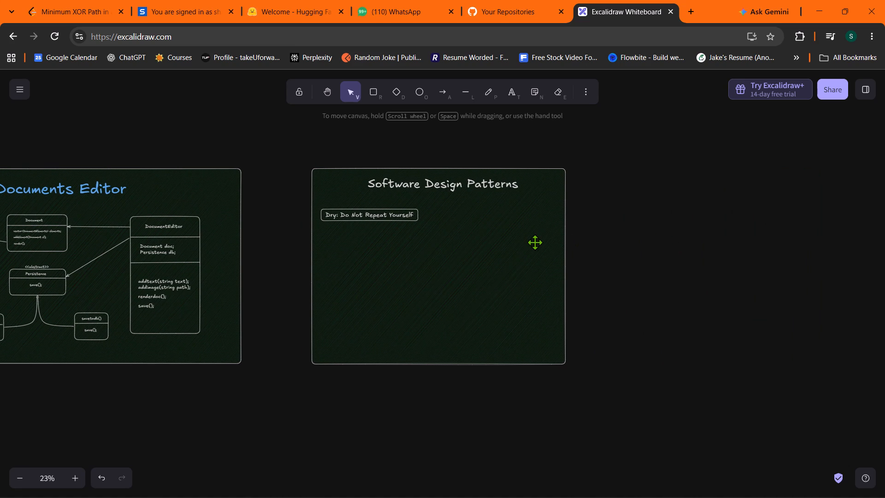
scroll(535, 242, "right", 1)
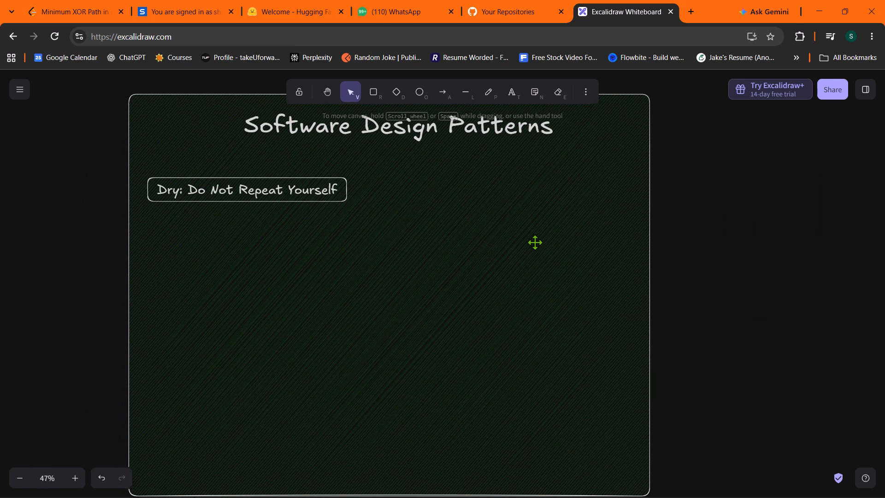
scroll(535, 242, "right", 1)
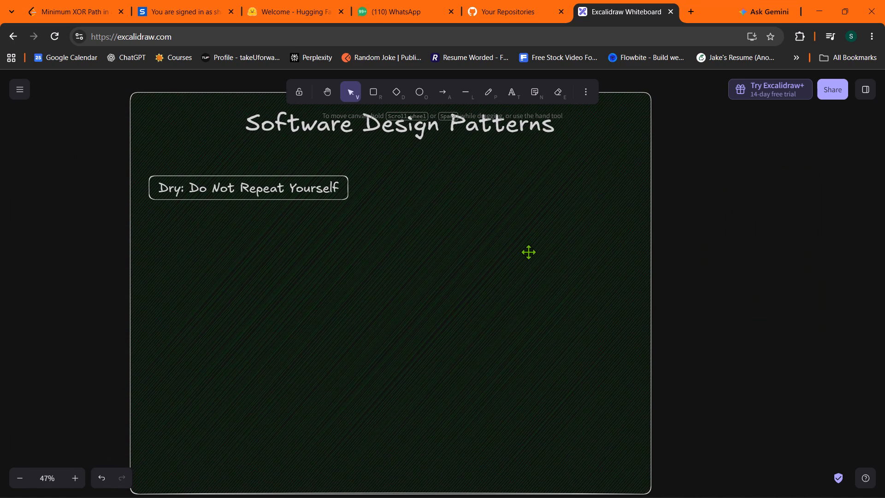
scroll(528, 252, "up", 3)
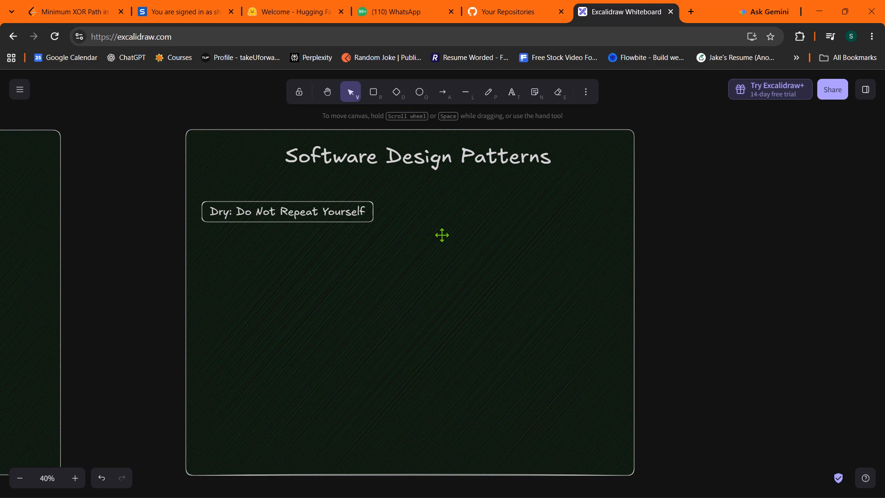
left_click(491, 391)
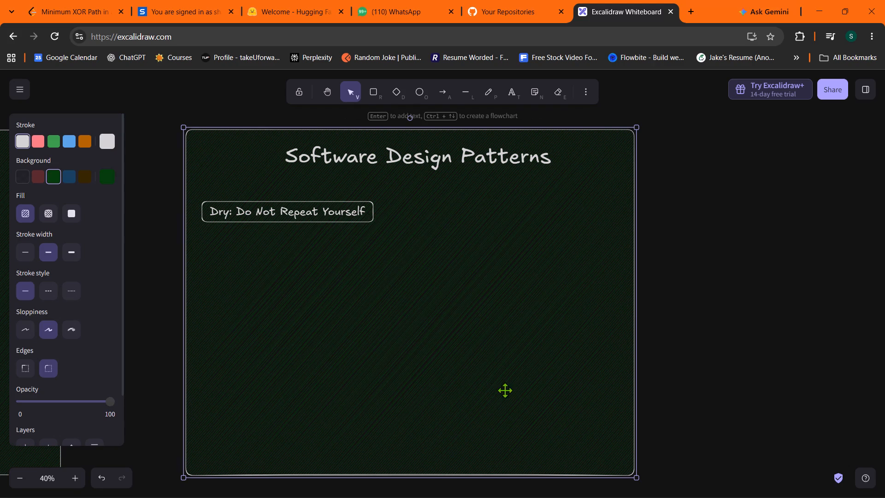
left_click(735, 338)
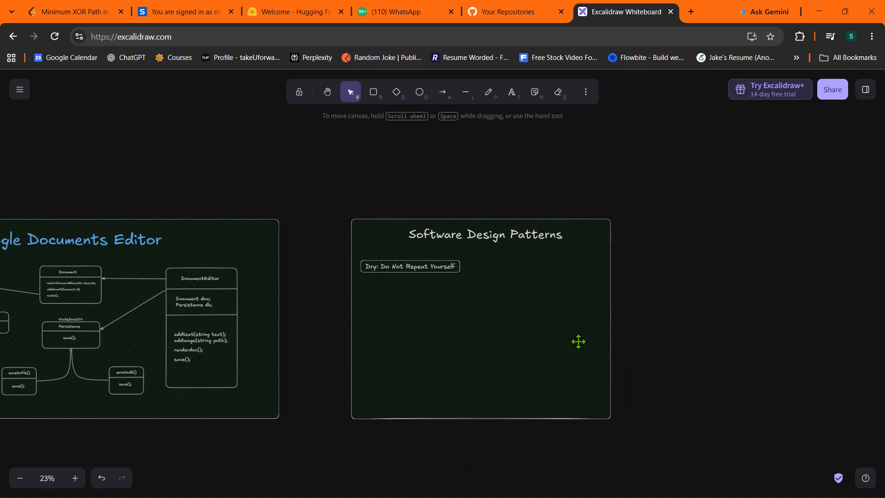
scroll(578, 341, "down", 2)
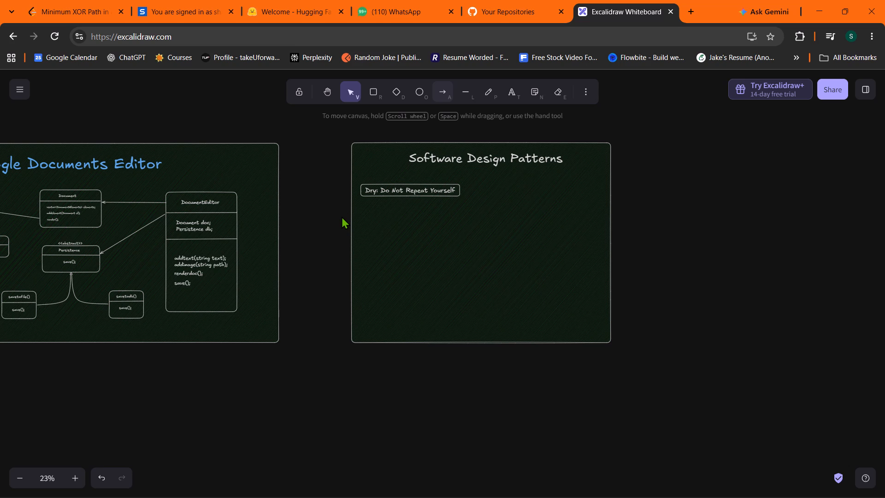
Replace the word "Software" with "Strategy" in the "Software Design Patterns" title.
left_click(456, 157)
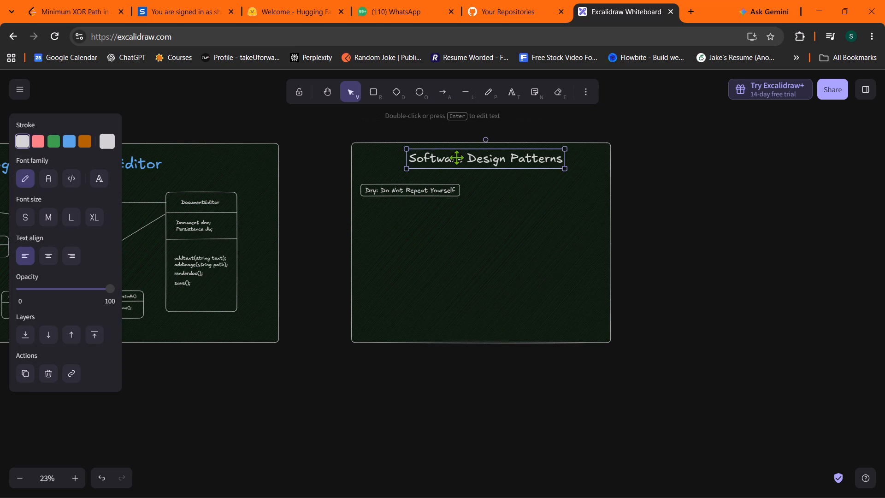
double_click(446, 163)
type("Star")
key("BackSpace")
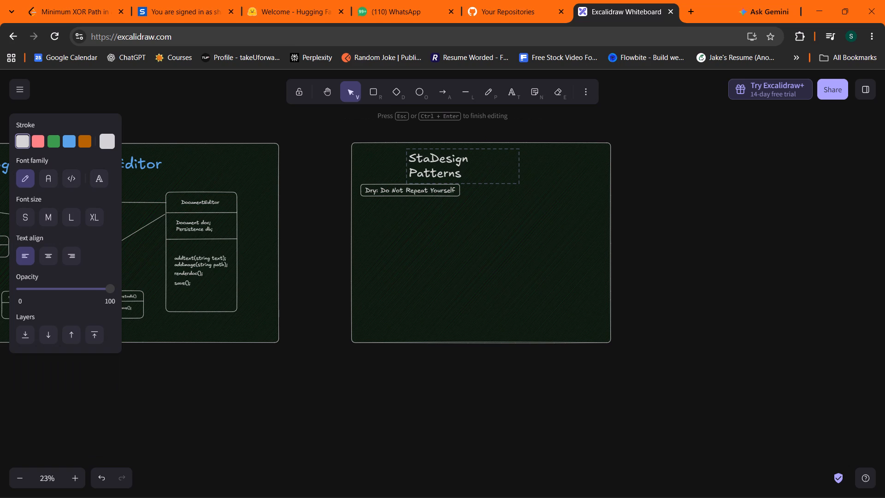
key("BackSpace")
type("rategy")
key("space")
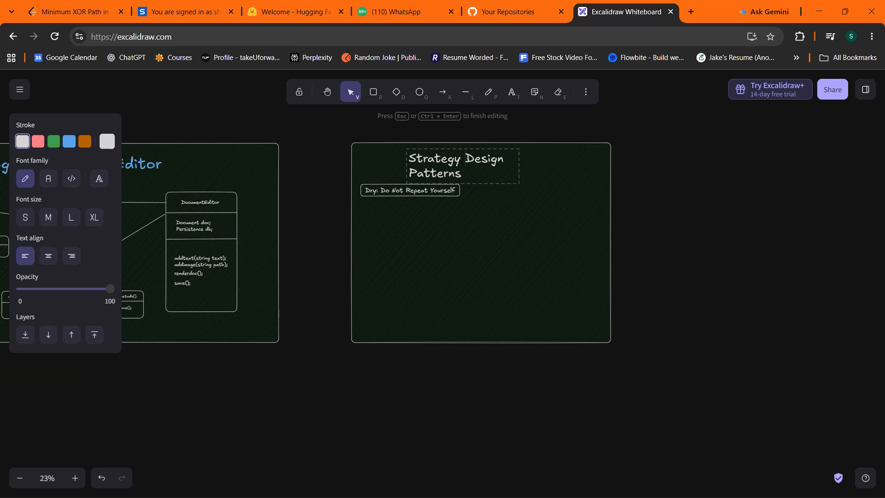
left_click(666, 291)
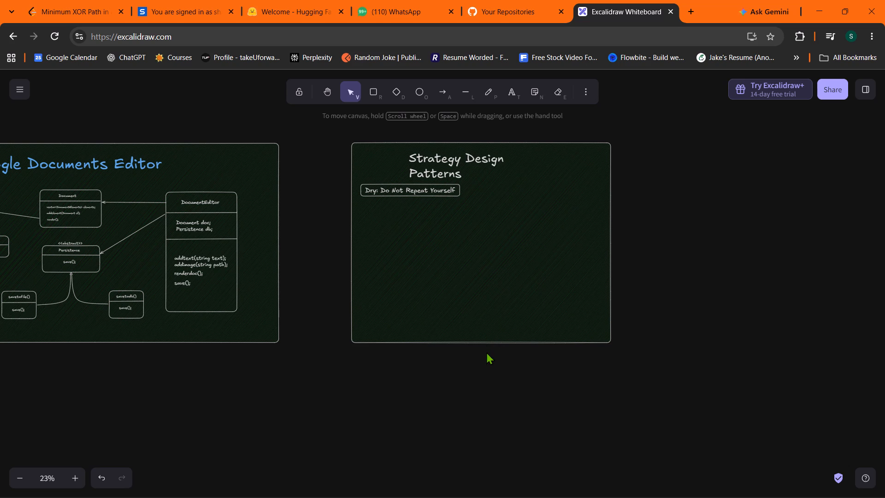
Extend the green Strategy Design Patterns frame downward to well over one and a half times its height and shift it slightly left.
left_click(478, 342)
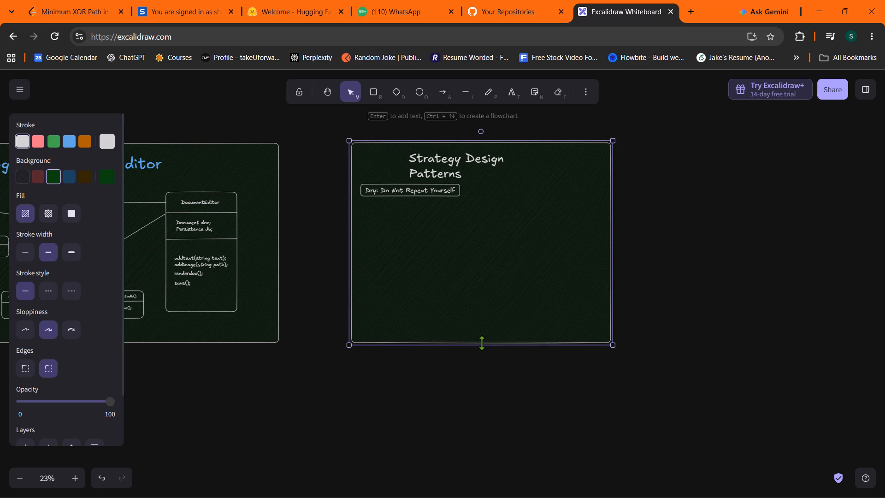
left_click_drag(482, 343, 474, 343)
left_click_drag(475, 347, 475, 483)
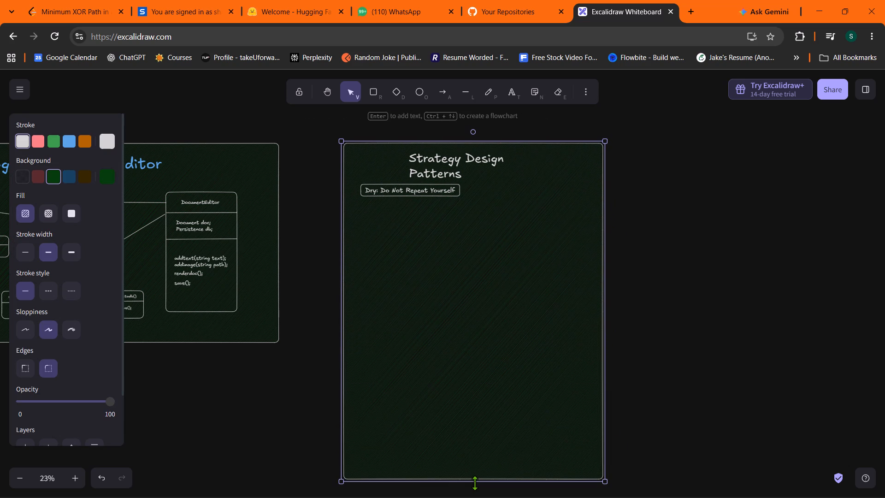
left_click_drag(416, 189, 455, 197)
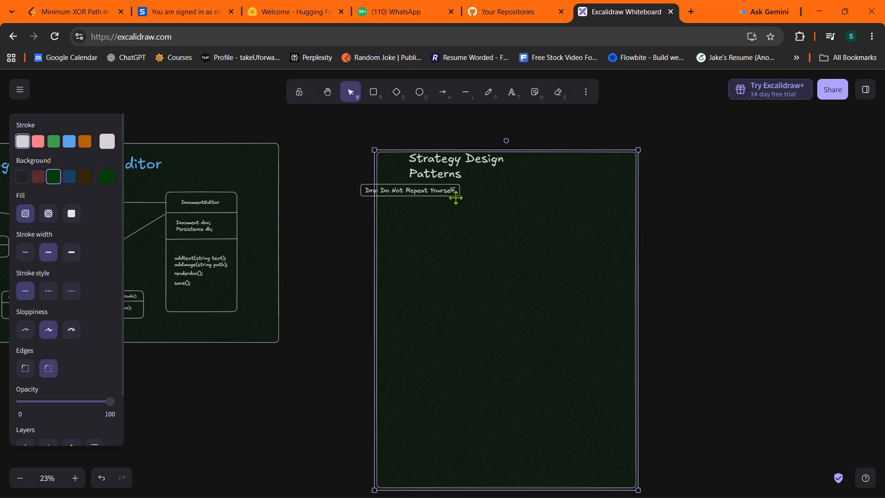
left_click_drag(455, 197, 398, 184)
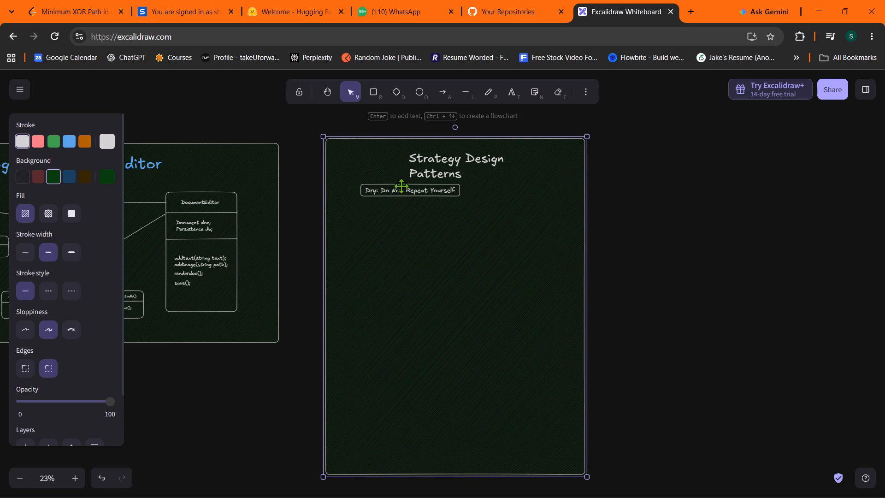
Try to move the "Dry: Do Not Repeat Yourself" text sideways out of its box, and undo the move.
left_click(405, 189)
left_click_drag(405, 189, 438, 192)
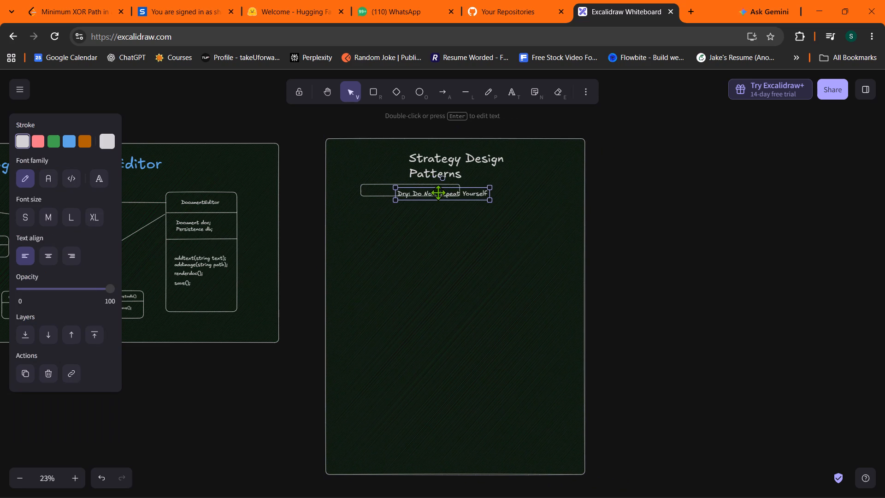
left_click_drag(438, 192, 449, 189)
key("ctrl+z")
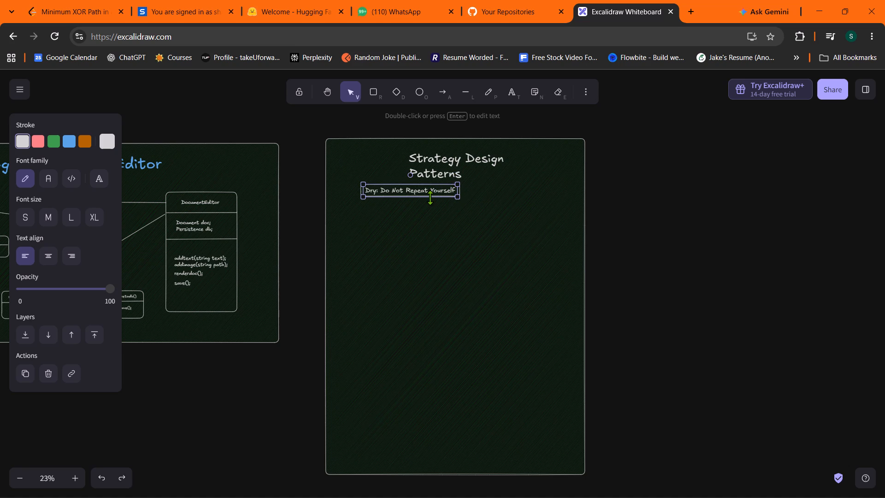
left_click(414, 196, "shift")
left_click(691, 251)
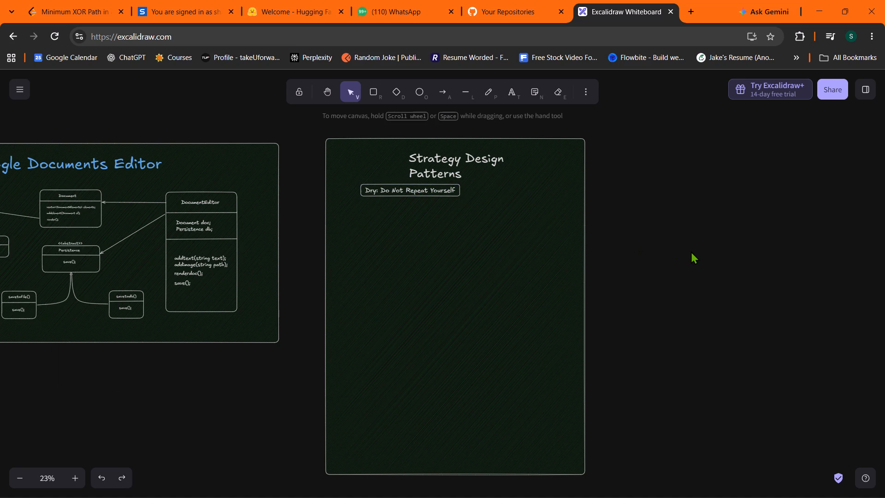
Draw a tall, unfilled class box below the Dry note, with a horizontal line separating a narrow header at its top.
left_click(426, 272)
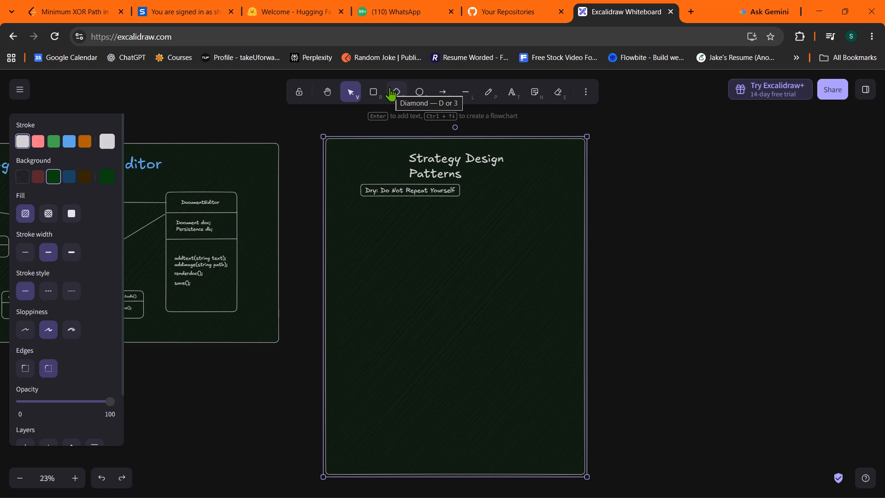
left_click(389, 87)
left_click(371, 95)
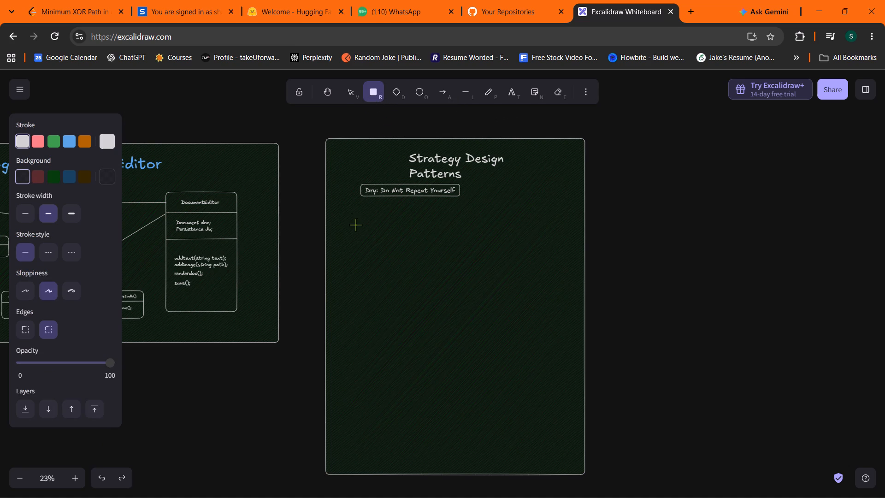
left_click_drag(349, 216, 404, 309)
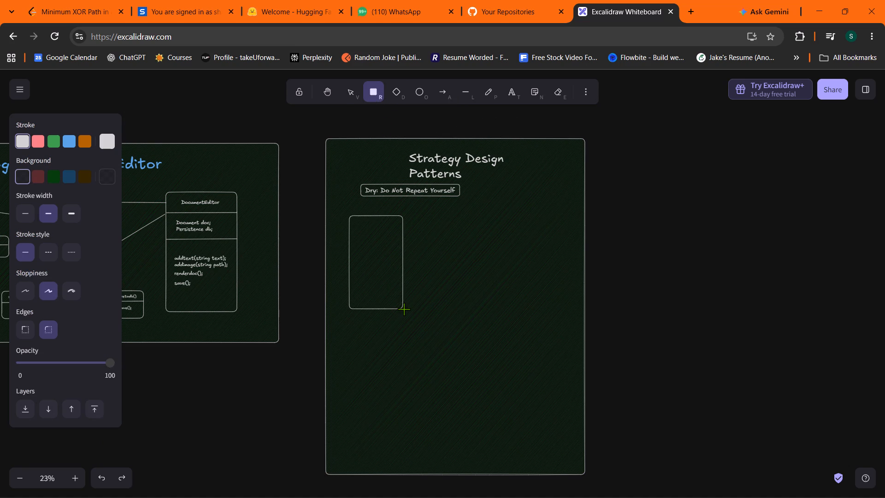
left_click_drag(404, 309, 403, 309)
left_click(467, 98)
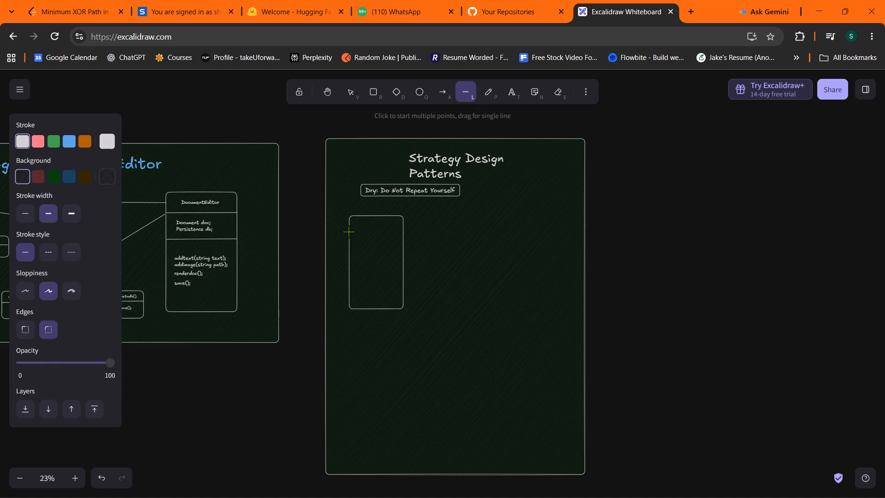
left_click_drag(348, 231, 403, 231)
left_click(403, 231)
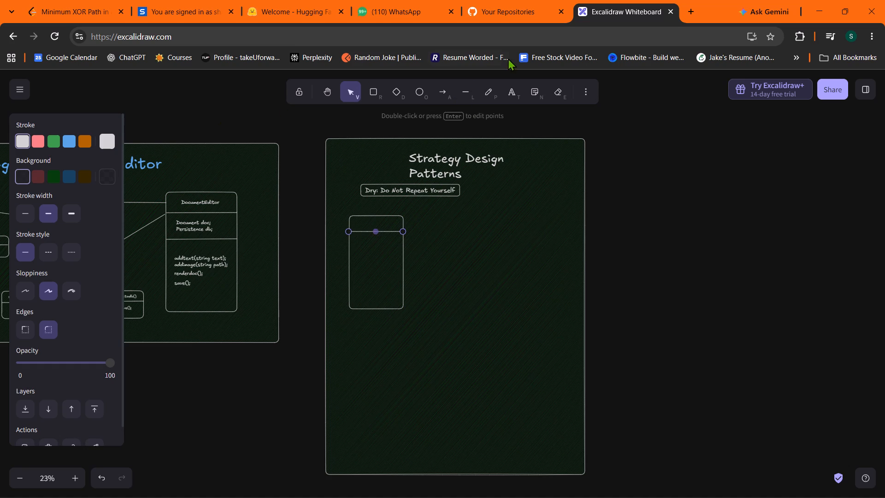
Label the header of the new class box "Robot()" and slightly enlarge the label.
left_click(511, 94)
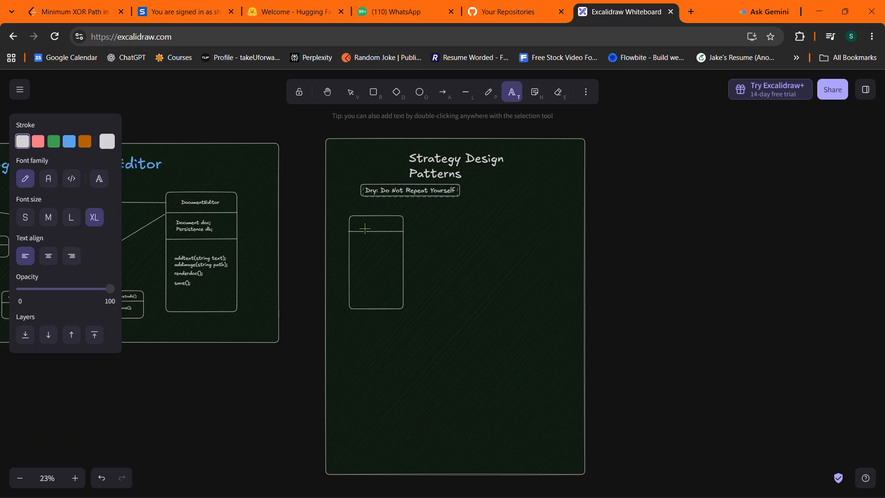
left_click(364, 225)
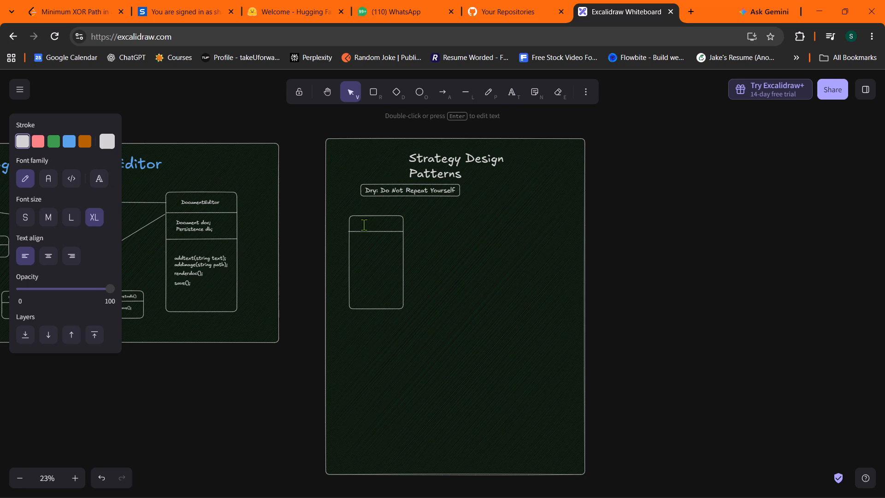
type("Robot")
key("shift+parenleft")
key("shift+parenright")
left_click(649, 246)
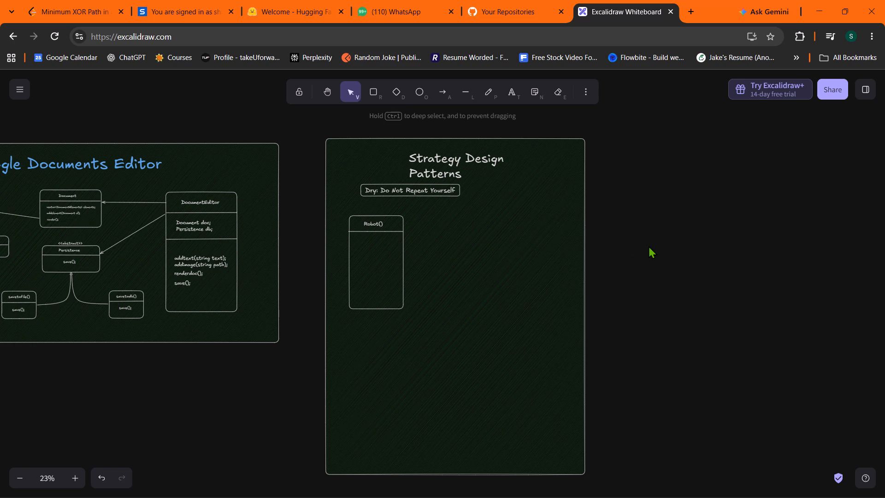
left_click(374, 226)
left_click(383, 228)
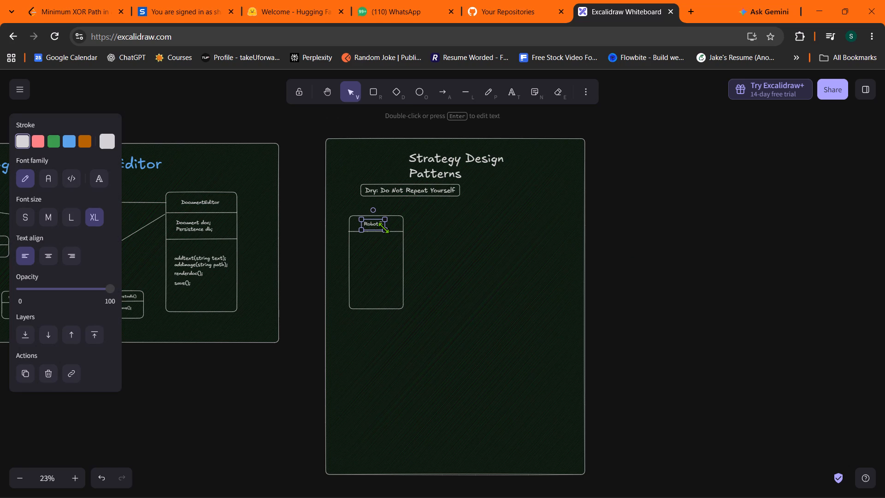
left_click(700, 257)
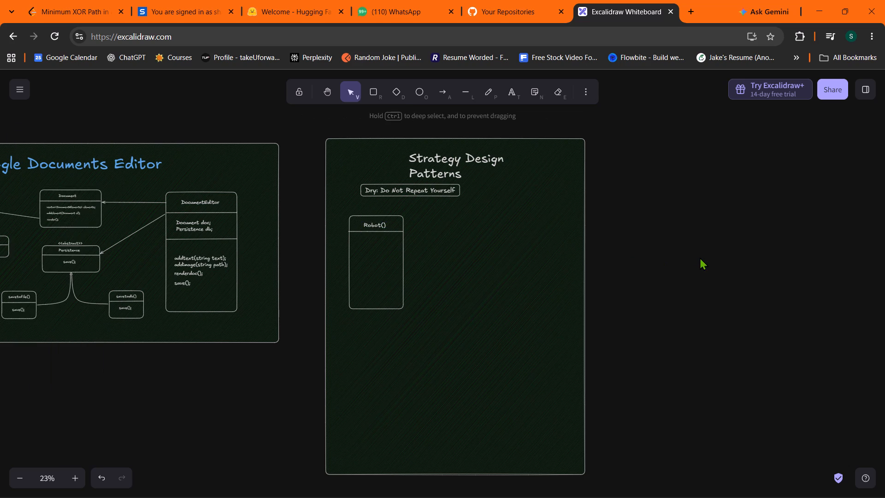
Add a text block below the header listing talk(), walk(), fly() and projection() on separate lines.
left_click(370, 259)
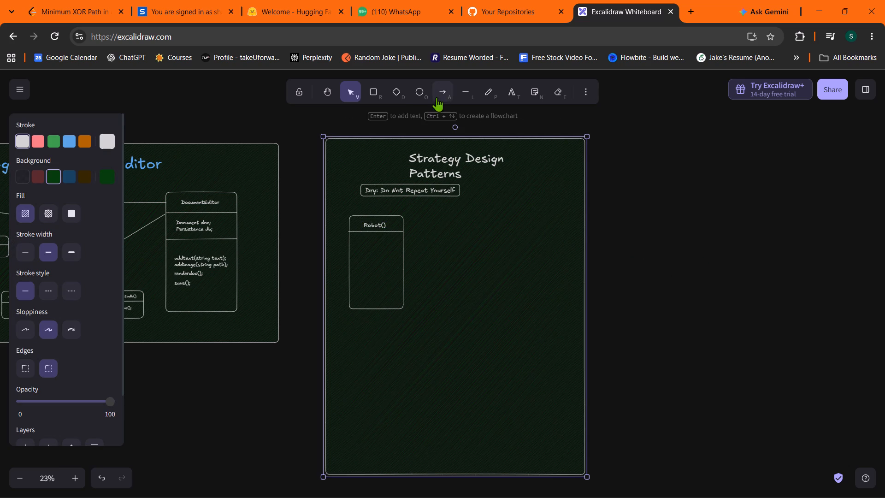
left_click(507, 93)
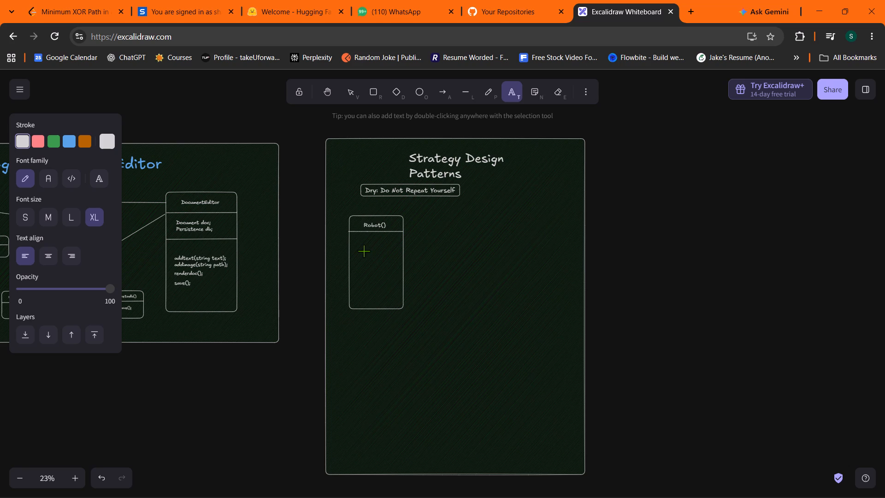
left_click_drag(357, 240, 374, 277)
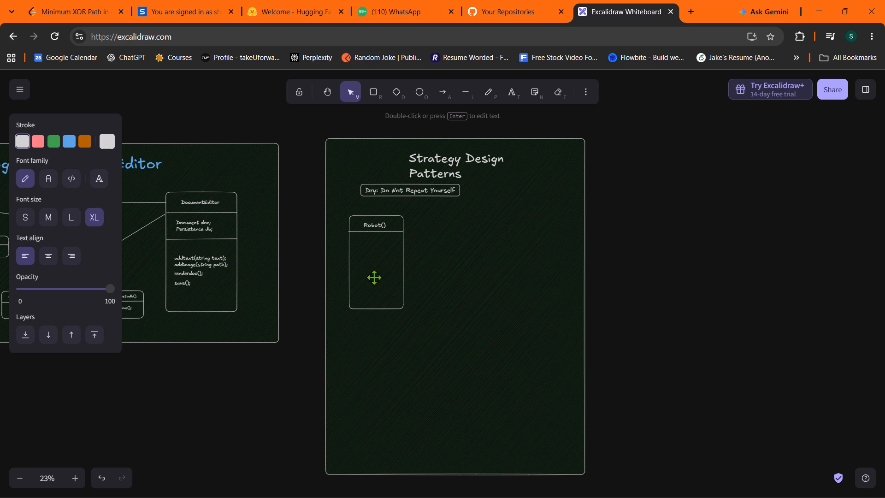
type("talk")
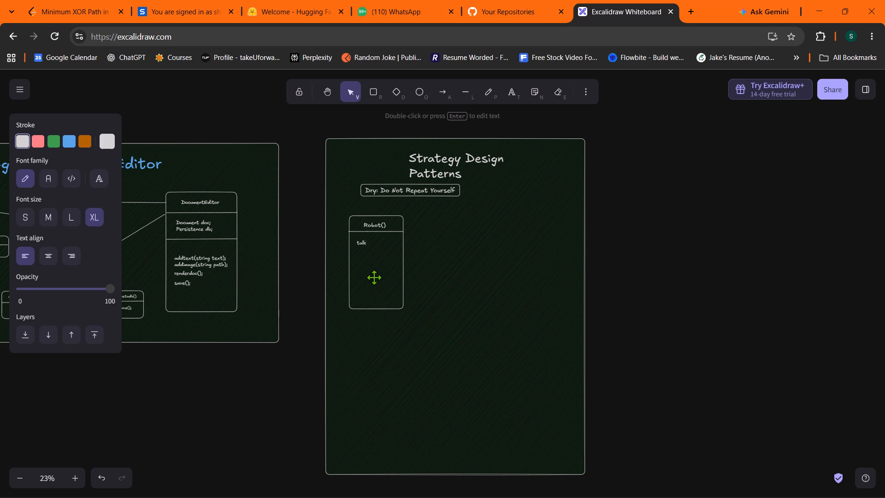
key("shift+parenleft")
key("shift+parenright")
key("Return")
type("wl")
key("BackSpace")
type("alk/")
key("BackSpace")
key("shift+parenleft")
key("shift+parenright")
key("Return")
type("fly(9")
key("BackSpace")
key("Up")
key("0")
left_click(368, 259)
key("shift+parenright")
key("Return")
type("projections")
key("BackSpace")
key("shift+parenleft")
key("shift+parenright")
left_click(681, 300)
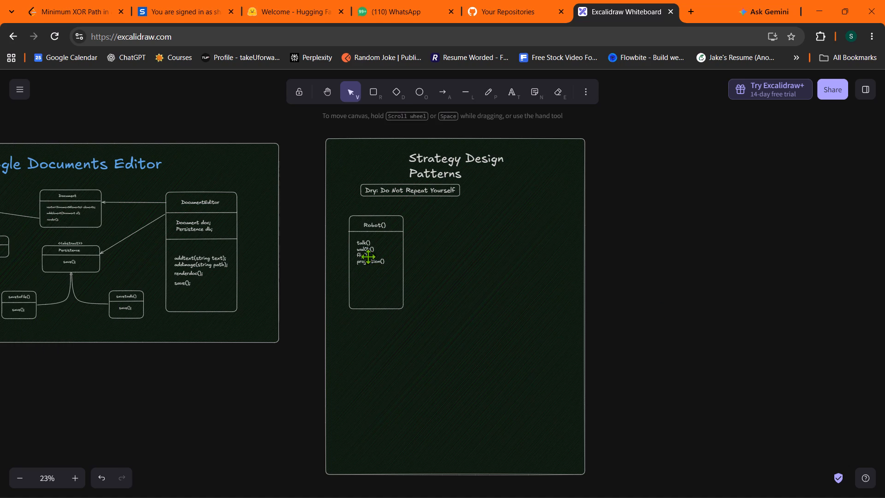
Remove the stray character from the second method line so that it reads walk().
left_click(367, 253)
left_click(367, 251)
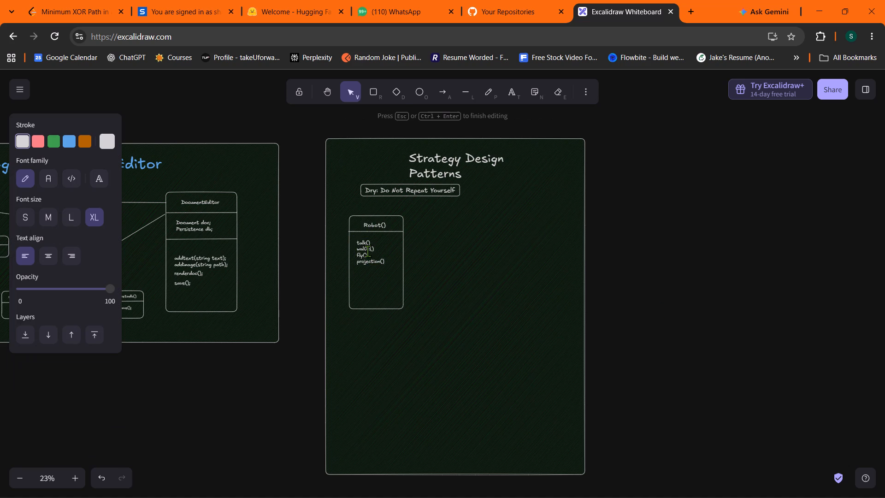
left_click(367, 251)
key("BackSpace")
left_click(696, 298)
Enlarge the method list until it nearly spans the width of the Robot() class box.
left_click(358, 267)
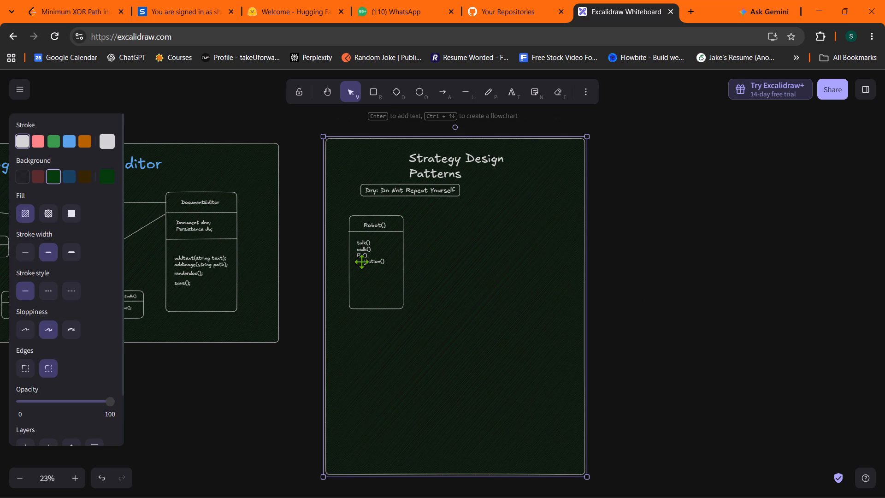
left_click(361, 261)
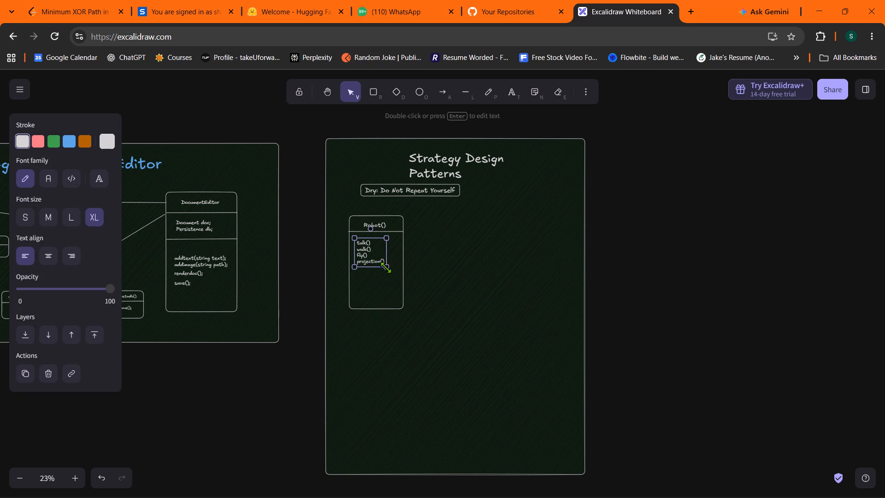
left_click_drag(385, 265, 389, 278)
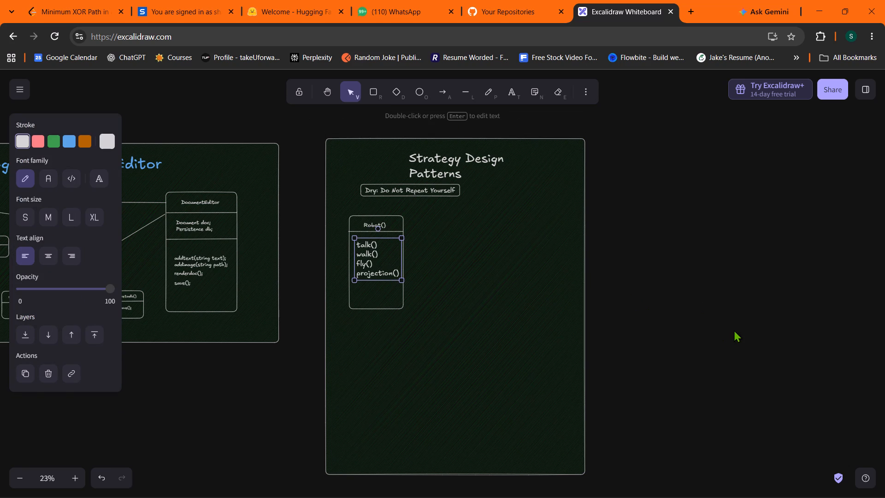
left_click(734, 324)
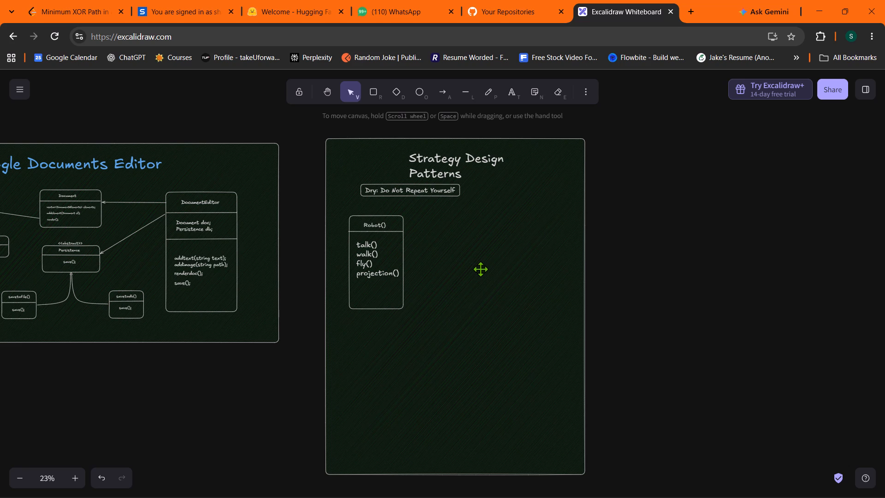
Enlarge the "Robot()" label to fill most of its header and center it there.
left_click(376, 226)
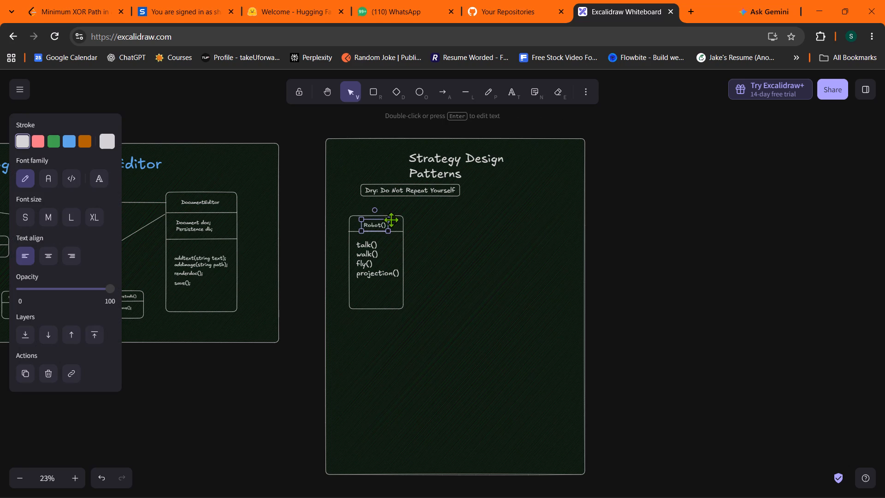
left_click_drag(387, 219, 395, 219)
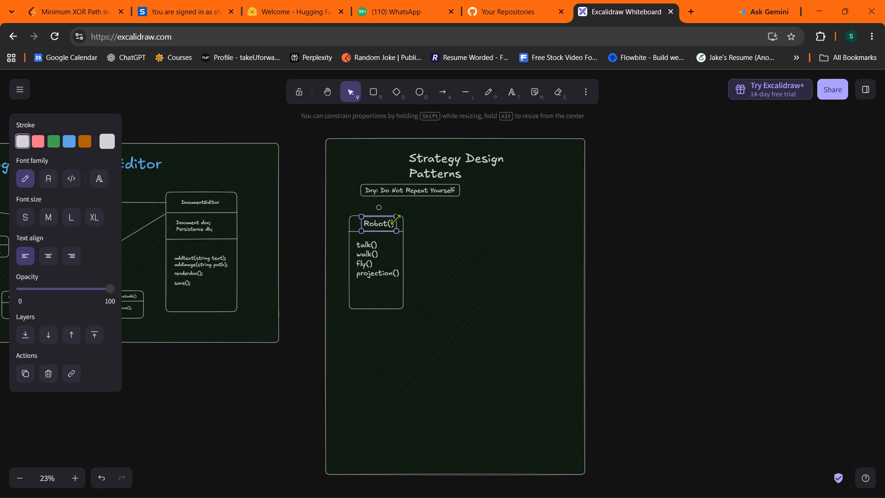
left_click_drag(395, 219, 397, 219)
left_click_drag(373, 222, 368, 222)
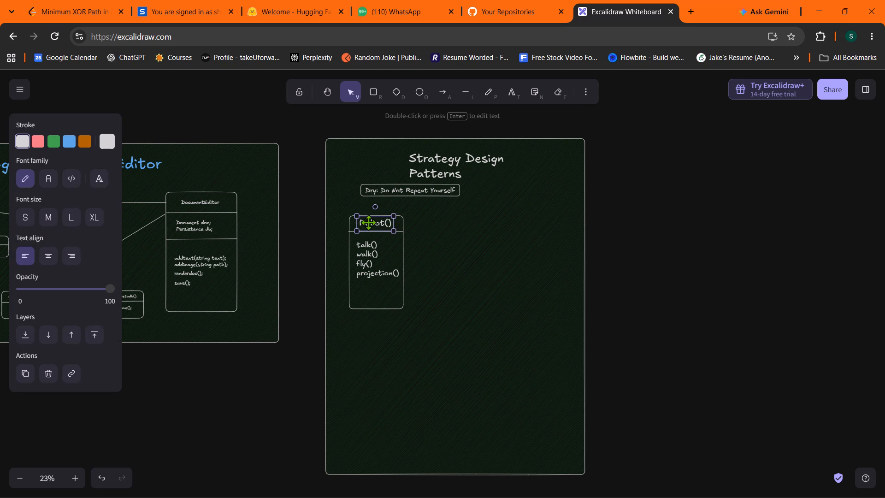
left_click_drag(368, 222, 369, 224)
left_click(741, 279)
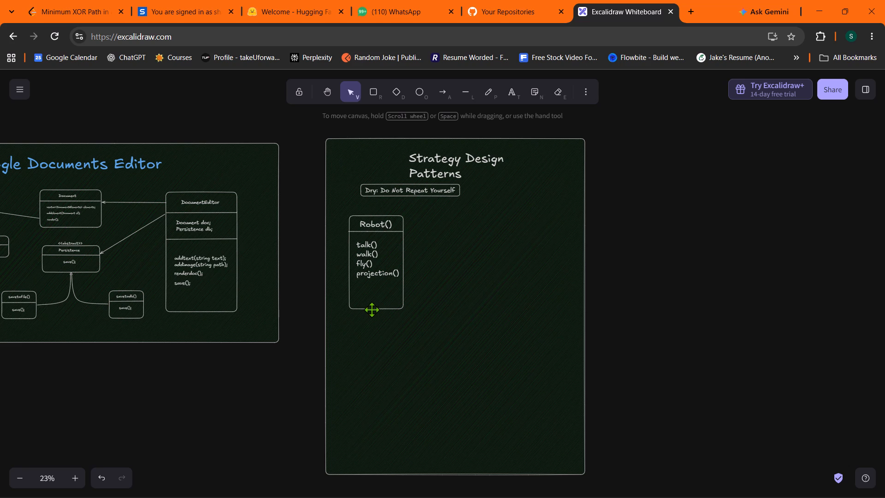
Shorten the Robot() class box from below so it ends just under the projection() line.
left_click(372, 309)
left_click_drag(372, 309, 372, 288)
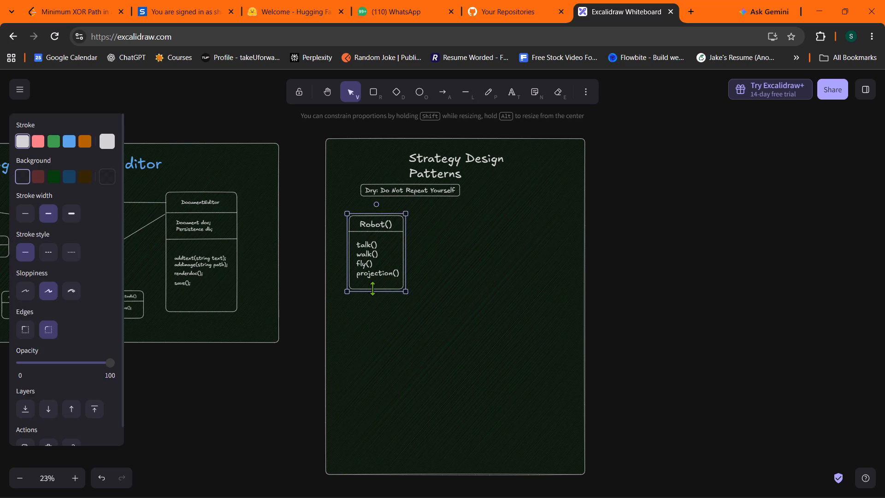
left_click_drag(372, 288, 372, 287)
left_click(673, 310)
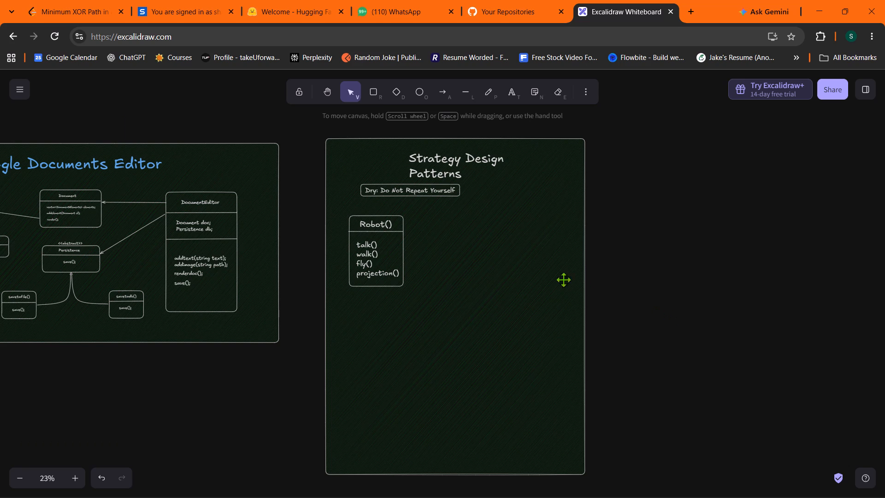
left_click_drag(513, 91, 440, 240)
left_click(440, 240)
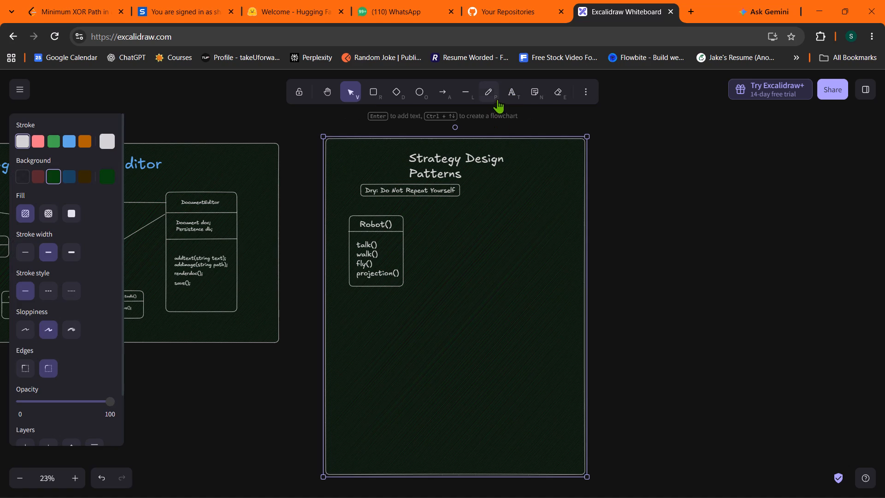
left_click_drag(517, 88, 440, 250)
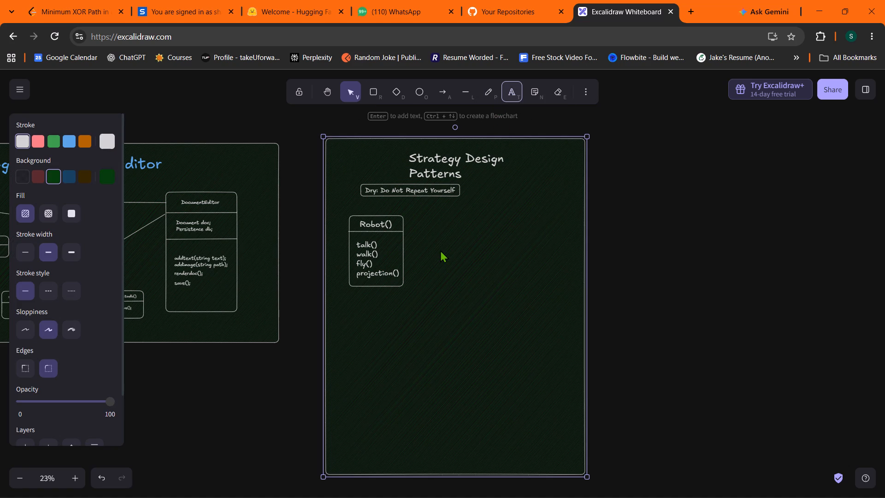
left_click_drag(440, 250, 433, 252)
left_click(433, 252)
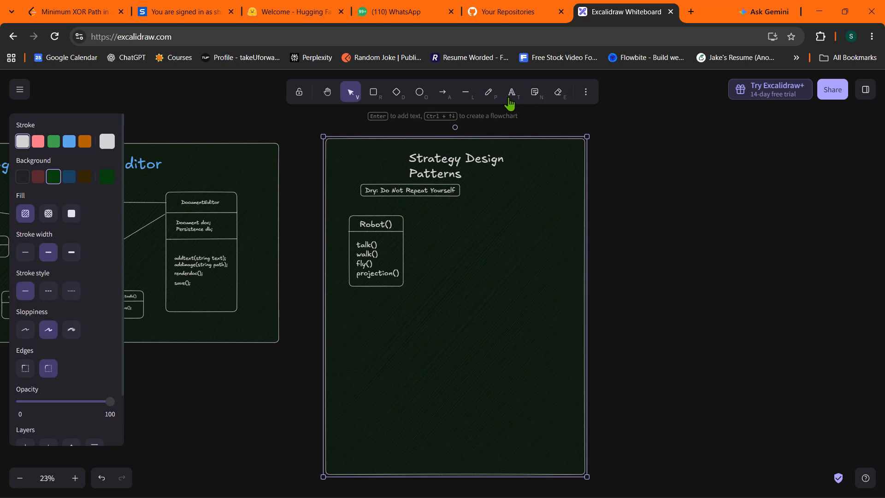
Add a text note beside the Robot() class box reading "Problem and multiple behaviours are defined".
left_click(508, 97)
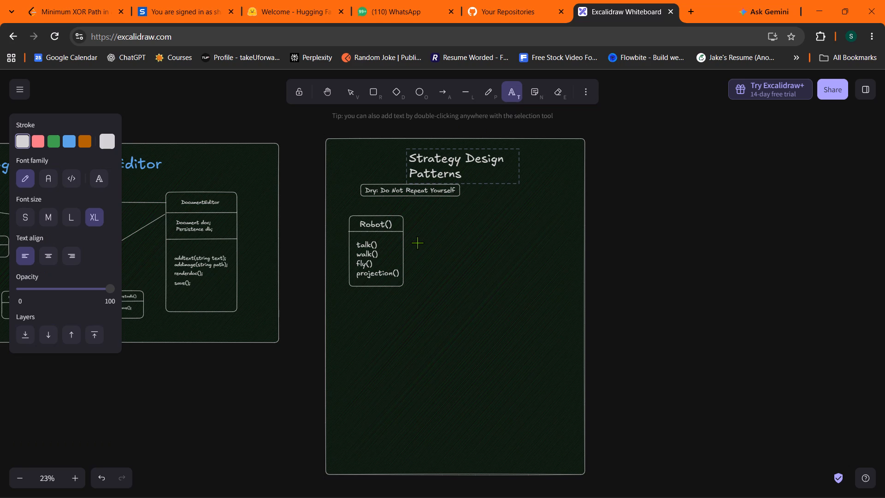
left_click(417, 243)
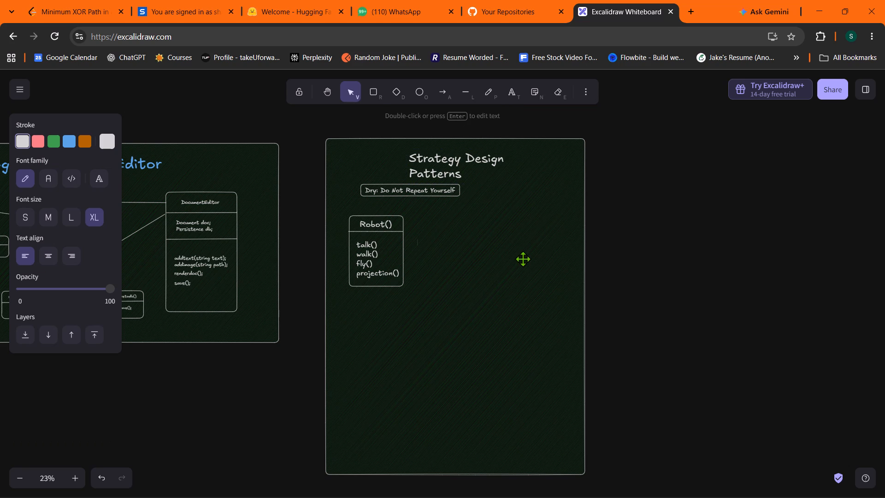
type("Proble")
key("space")
key("BackSpace")
type("m and")
key("space")
type("multiple behaviours")
key("space")
type("are f")
key("BackSpace")
type("defined")
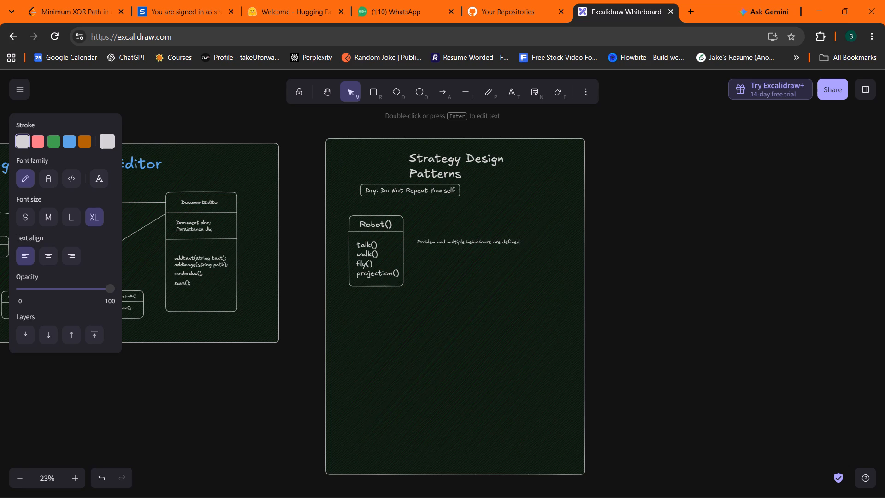
Continue the note's sentence with ", so put family of algorithms".
type(", so")
key("space")
type("put")
key("space")
type("family od")
key("BackSpace")
type("f algorith")
key("BackSpace")
type("ms")
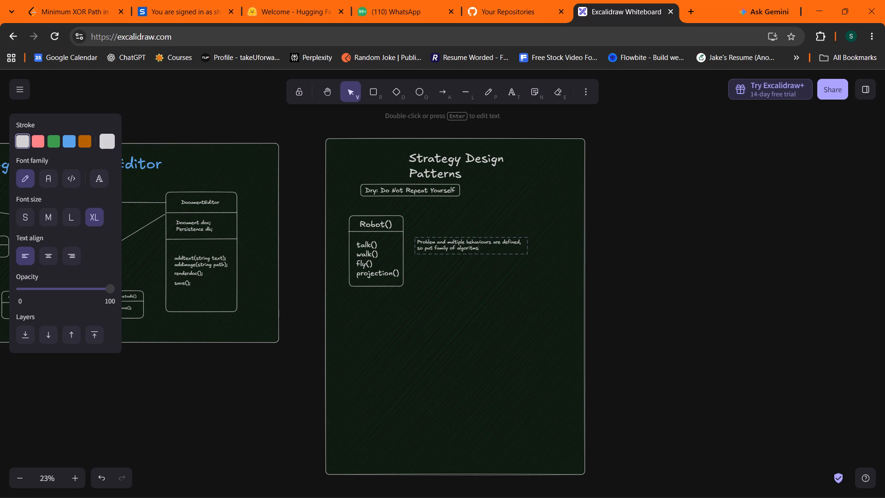
key("BackSpace")
key("BackSpace")
type("hms")
key("space")
Complete the note's sentence with "into thier own seprate classes".
type("into thier")
key("BackSpace")
key("BackSpace")
type("er on")
key("BackSpace")
type("wn")
key("space")
type("sepe")
key("BackSpace")
type("rate classes")
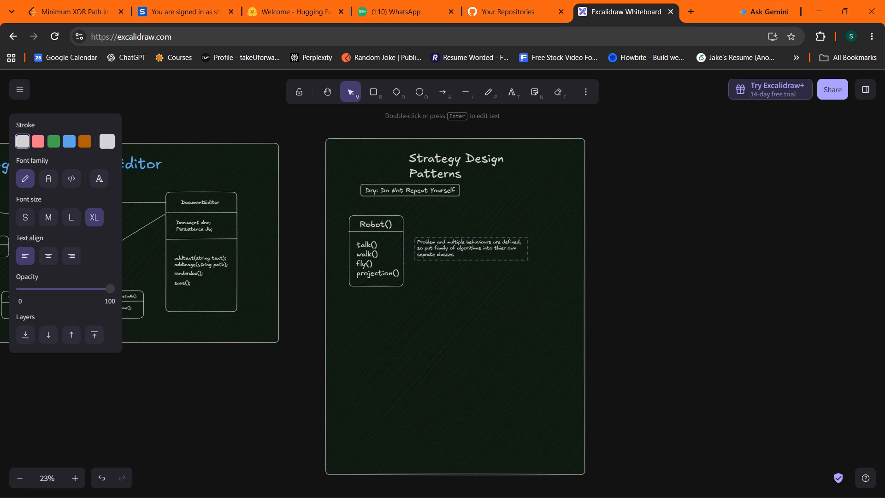
left_click(701, 285)
Narrow the note so its text wraps onto five lines, and move it slightly closer to the Robot() class box.
left_click(451, 255)
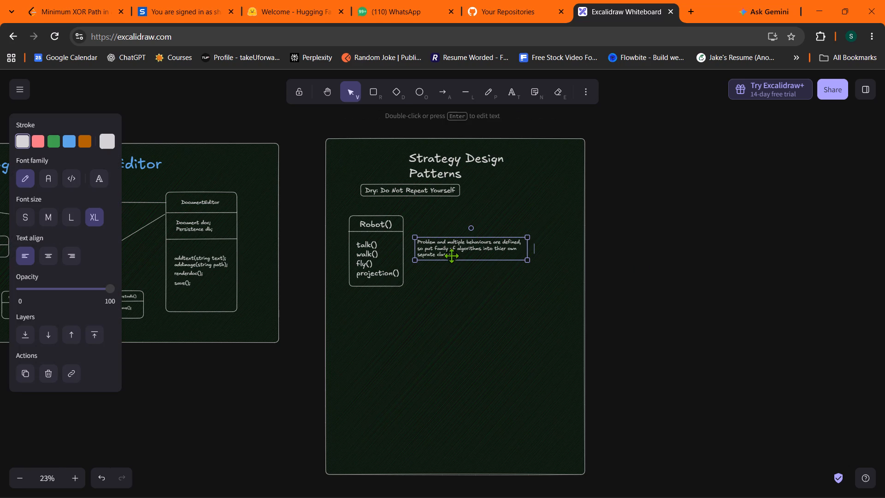
left_click(525, 247)
left_click_drag(525, 247, 479, 252)
left_click_drag(447, 253, 443, 247)
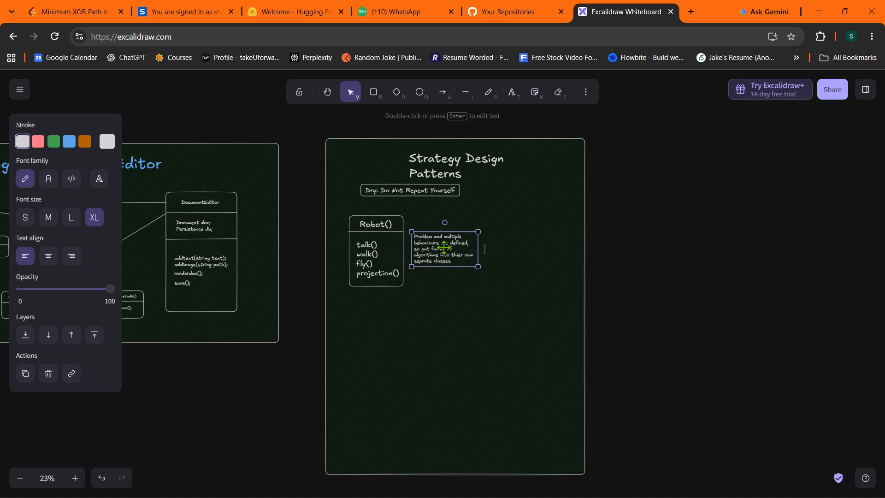
left_click(655, 294)
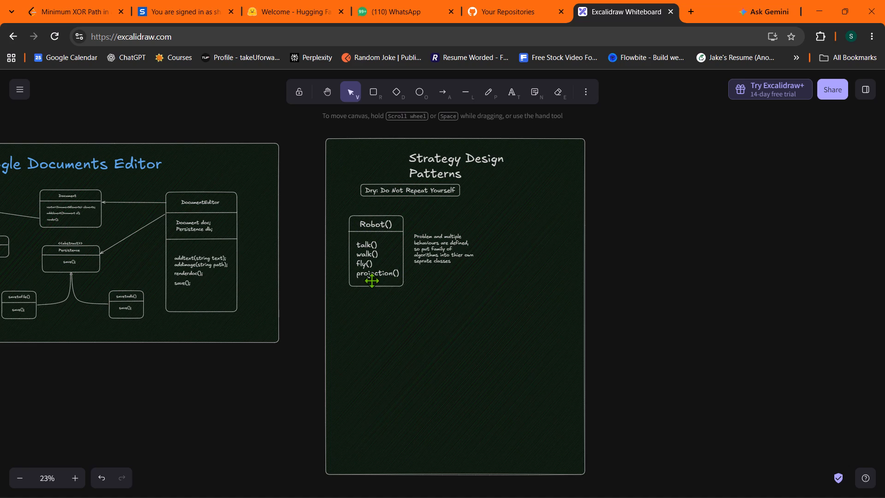
Shift the green Strategy Design Patterns background rectangle slightly up and to the left, keeping the title and all diagram contents inside it.
left_click_drag(340, 206, 352, 216)
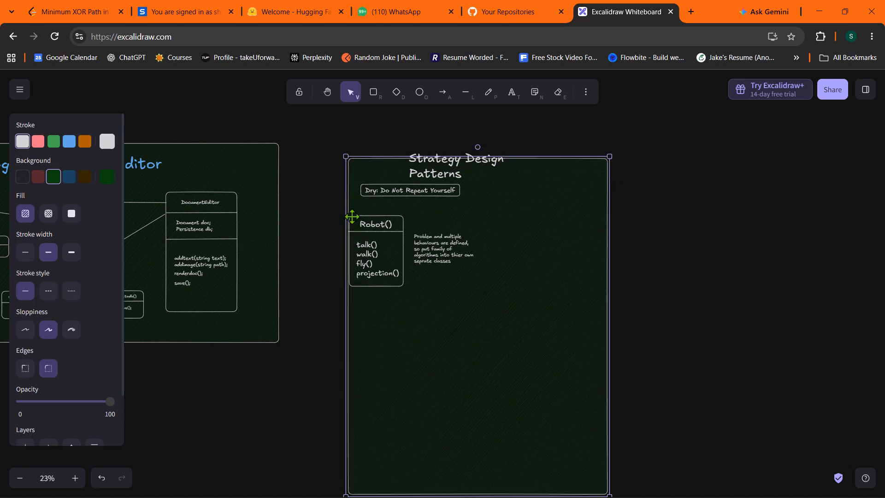
left_click_drag(352, 216, 333, 190)
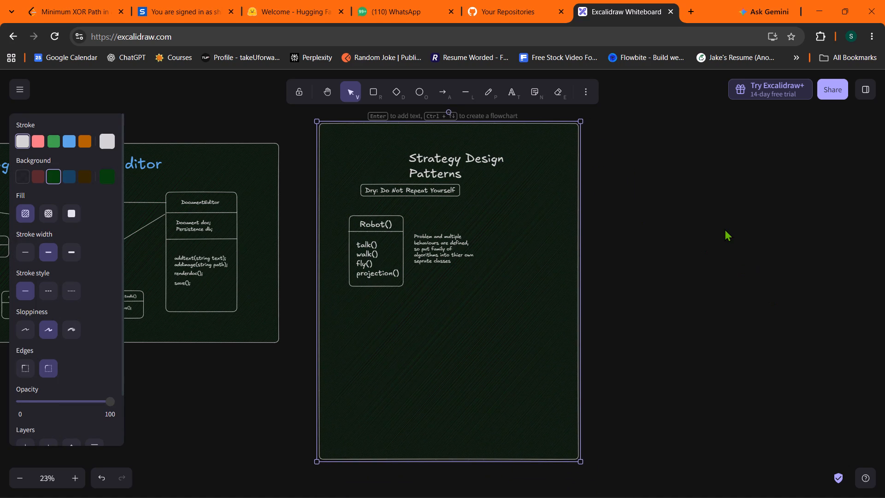
left_click(725, 229)
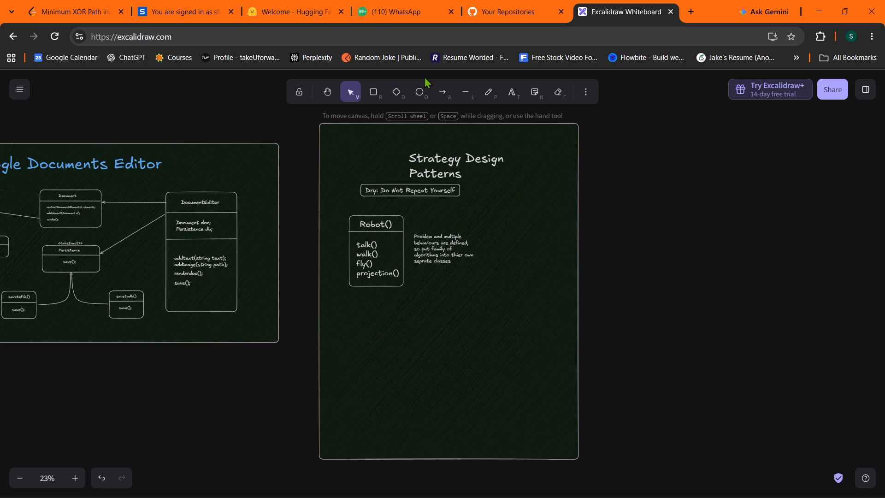
Start a new rectangle for the empty area below the Robot() class box.
left_click(373, 96)
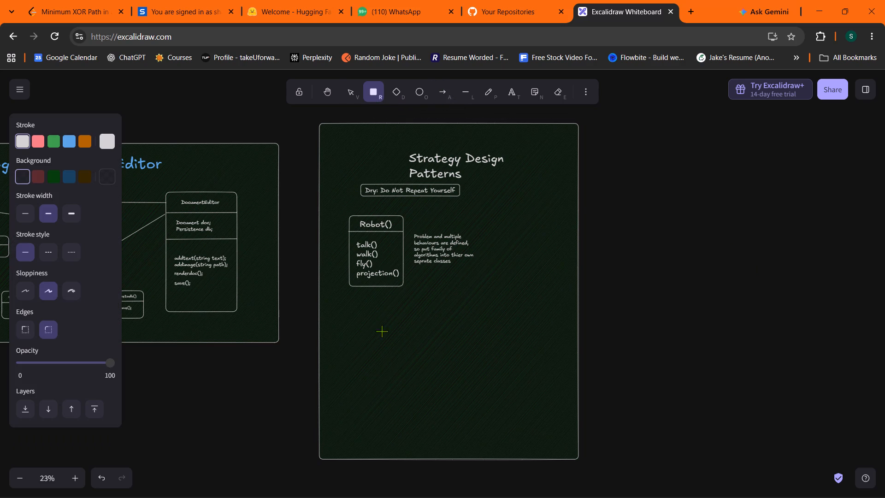
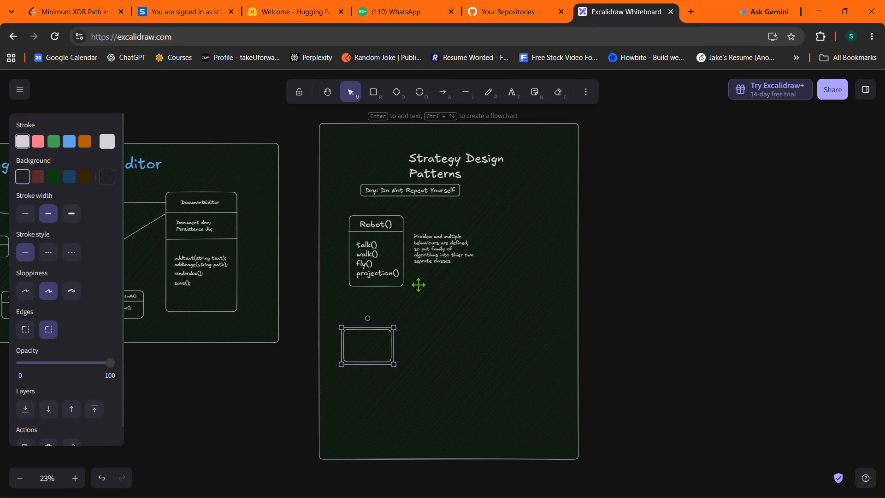
Draw a second small rounded rectangle beside the one below the Robot() class, matching its size and aligned with it.
key("r")
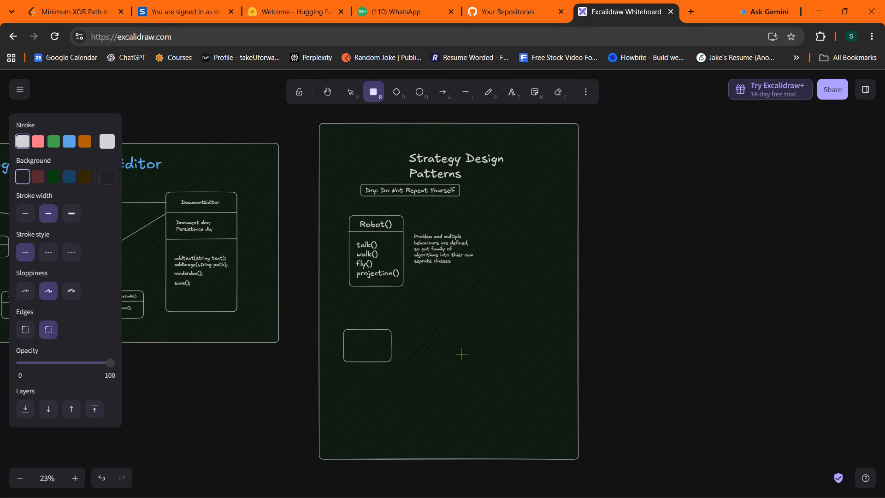
left_click_drag(403, 334, 457, 362)
left_click_drag(457, 362, 452, 366)
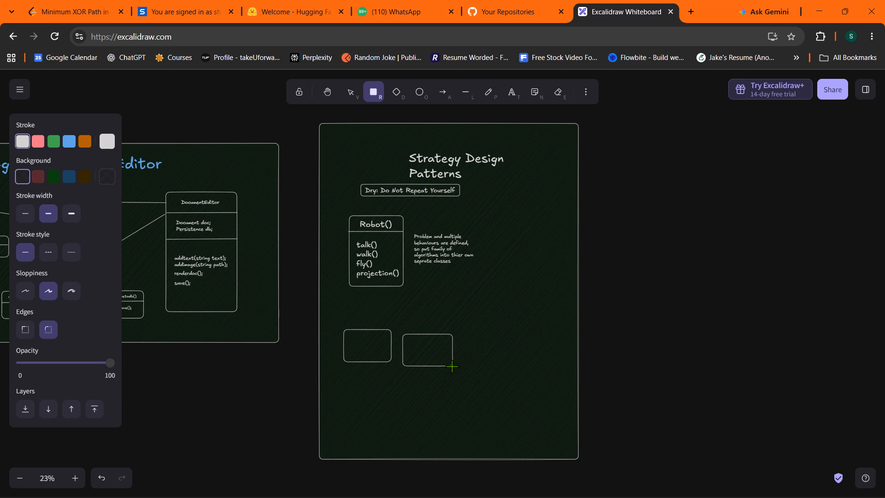
left_click_drag(452, 366, 451, 366)
left_click_drag(431, 356, 431, 352)
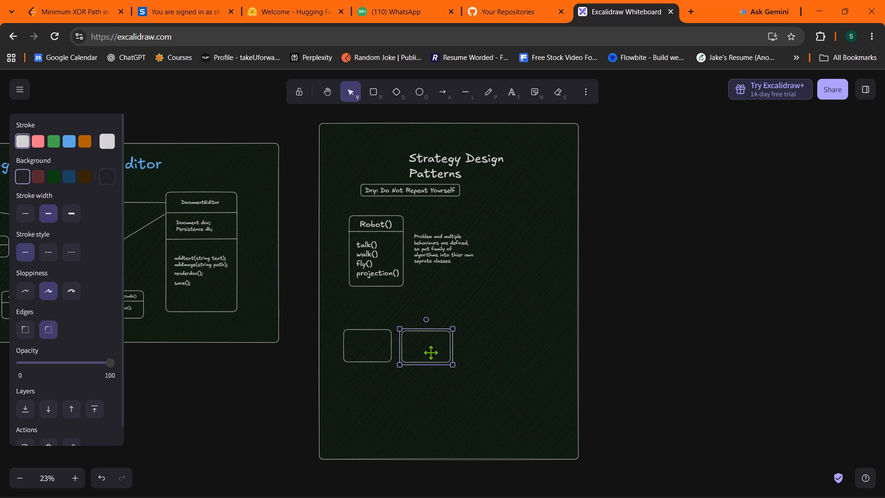
left_click_drag(431, 352, 431, 352)
Duplicate the second small rectangle twice and place the copies alongside to form an evenly spaced row of four boxes.
key("ctrl+d")
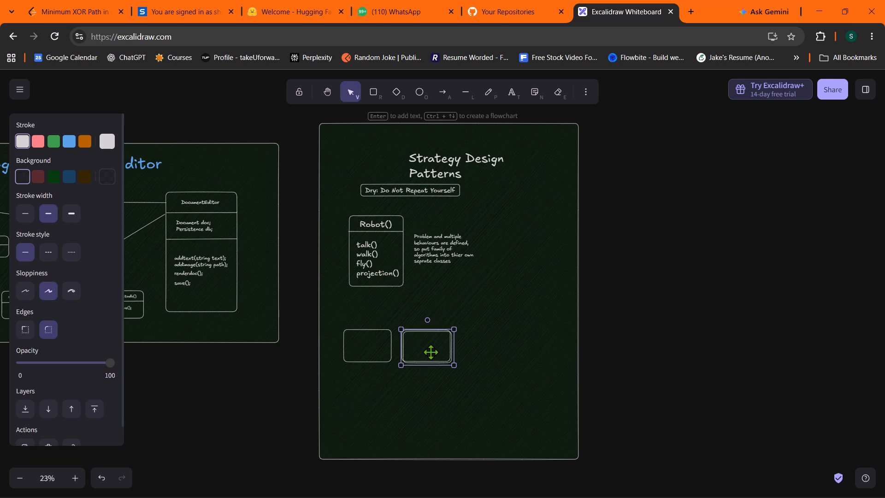
left_click_drag(431, 352, 488, 351)
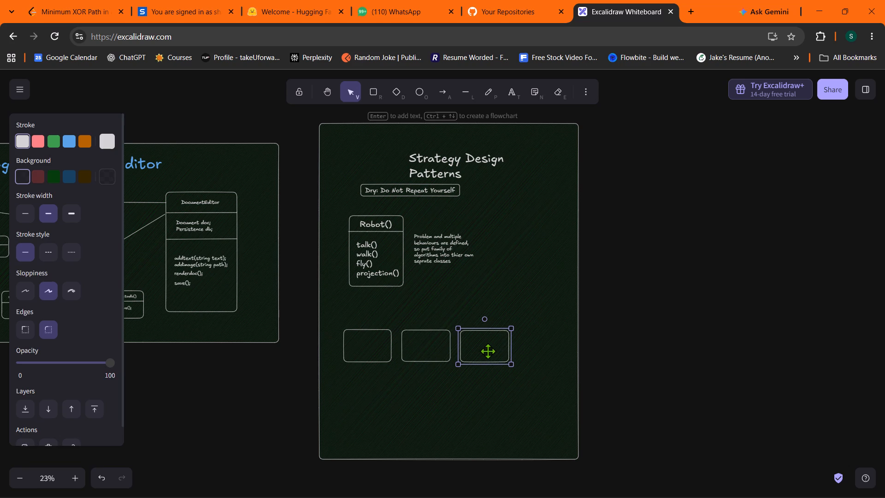
key("ctrl+d")
left_click_drag(488, 351, 537, 348)
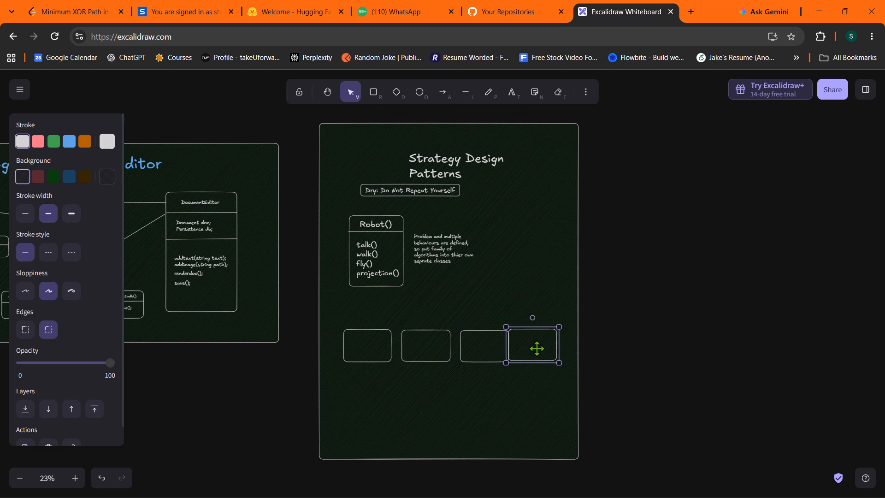
left_click_drag(537, 348, 545, 348)
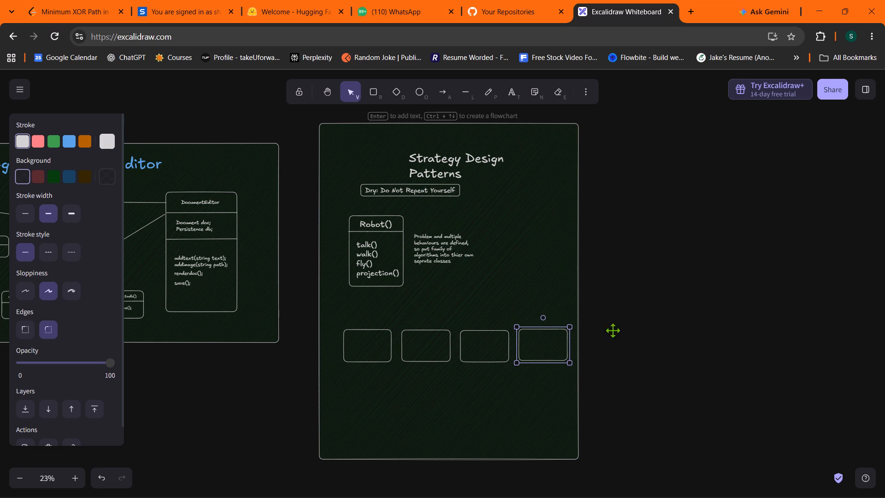
left_click(649, 328)
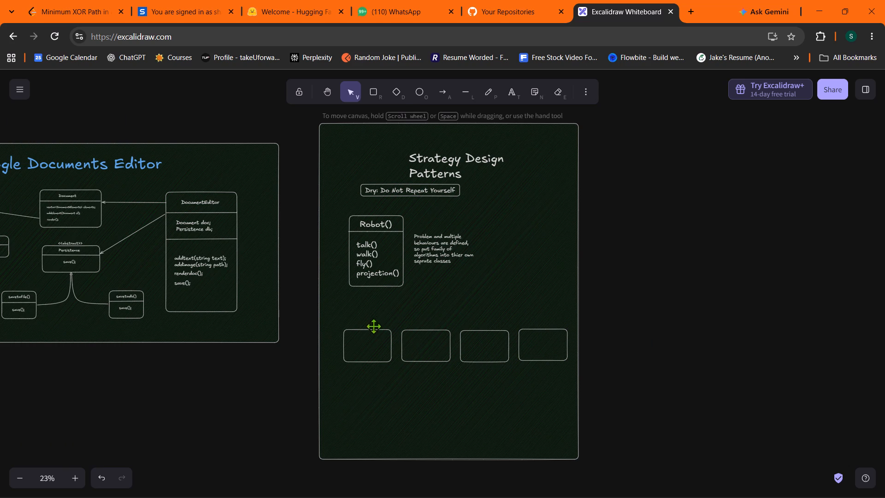
Draw a horizontal divider line across the upper part of the first box in the row to form a header.
left_click(468, 92)
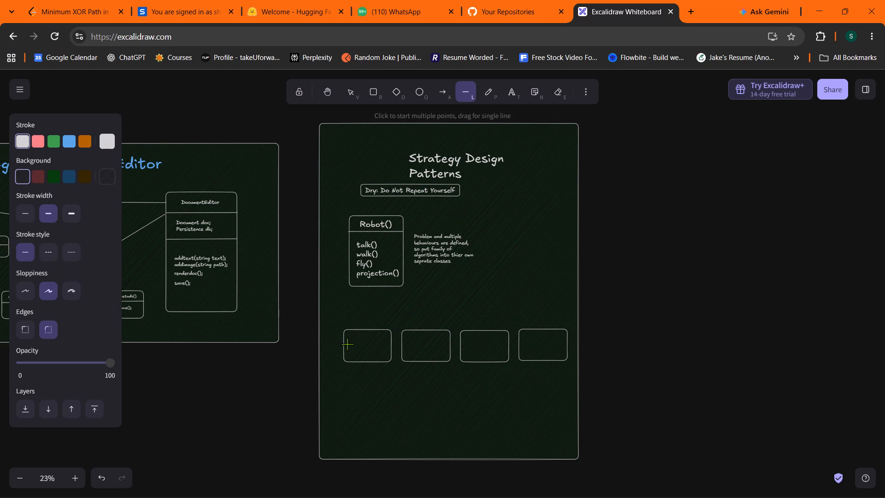
left_click_drag(344, 340, 384, 345)
left_click_drag(384, 345, 390, 341)
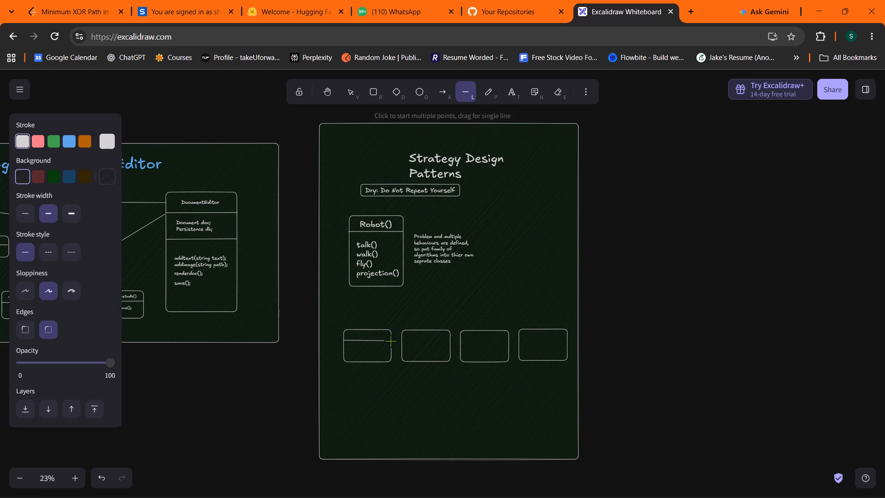
left_click_drag(390, 341, 390, 340)
left_click(390, 340)
Copy the header divider line into the second, third and fourth boxes, aligned at the same height as in the first.
key("ctrl+d")
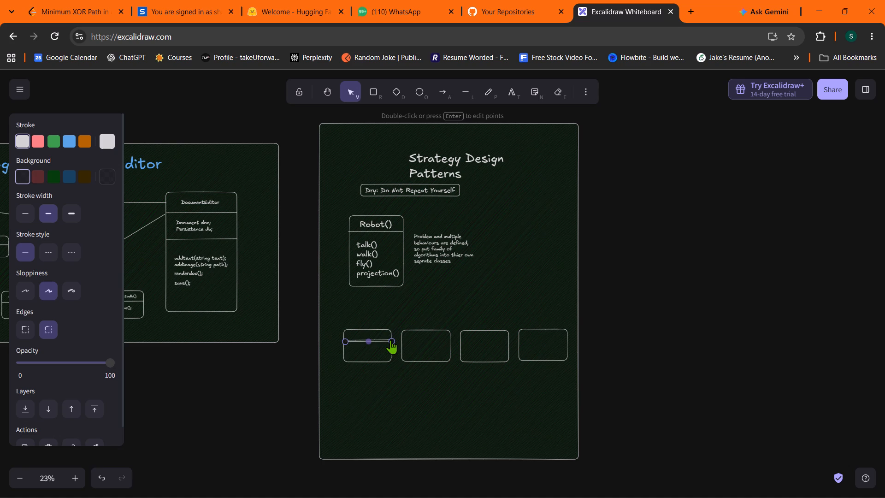
left_click_drag(369, 340, 410, 342)
key("ctrl+z")
left_click_drag(375, 339, 433, 338)
left_click_drag(433, 338, 432, 338)
key("ctrl+d")
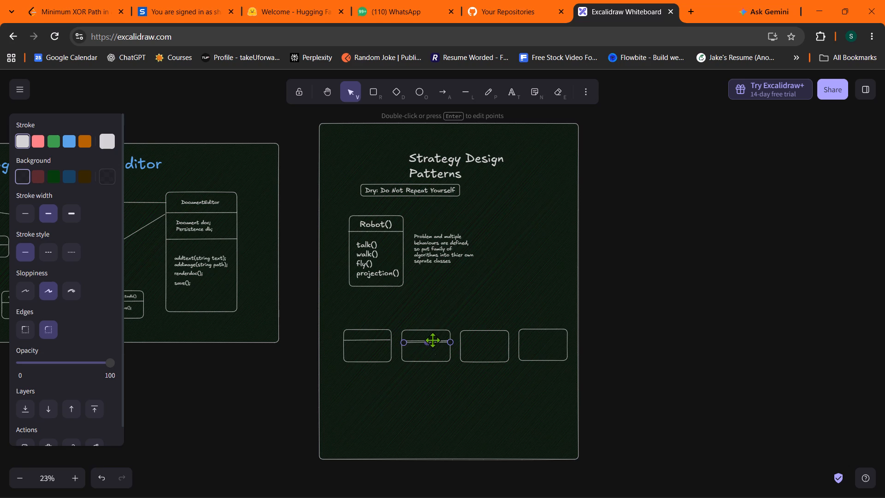
left_click_drag(436, 340, 496, 342)
left_click_drag(496, 342, 491, 338)
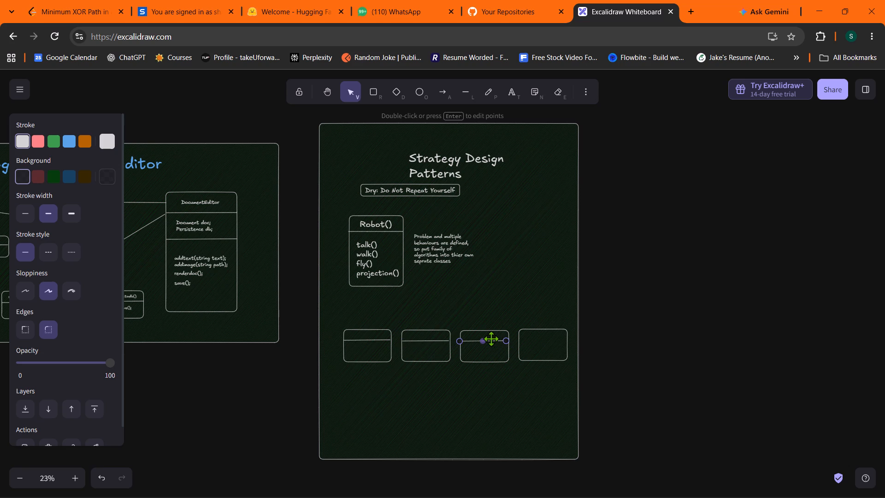
left_click_drag(491, 338, 492, 338)
key("ctrl+d")
left_click_drag(494, 341, 559, 347)
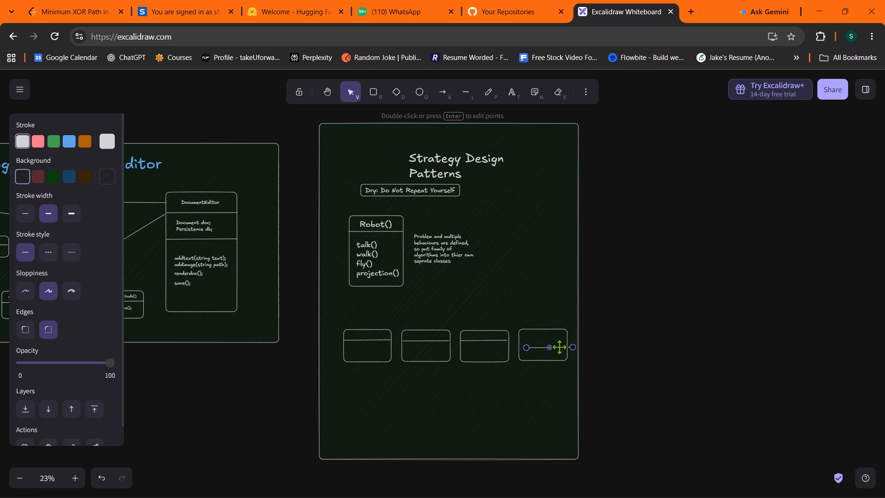
left_click_drag(559, 347, 552, 339)
left_click(609, 355)
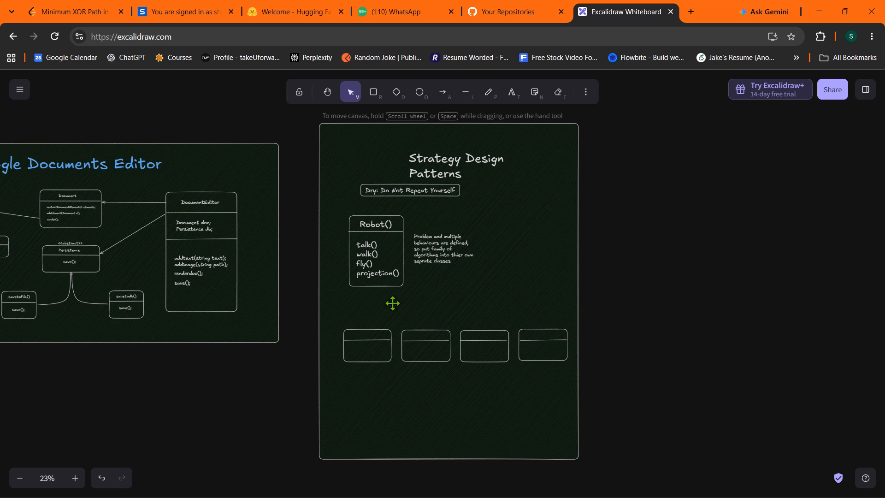
Duplicate the Robot() class title and place the copy in the header of the first box in the row.
left_click(372, 227)
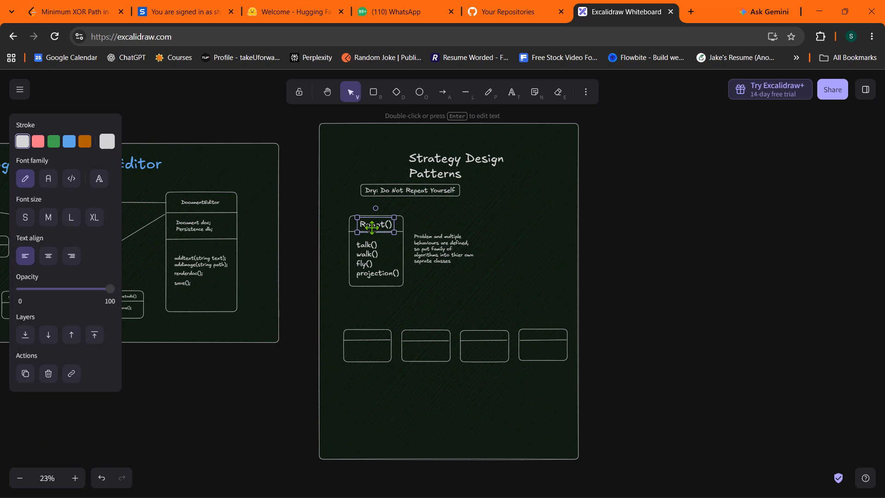
key("ctrl+d")
left_click_drag(375, 225, 367, 248)
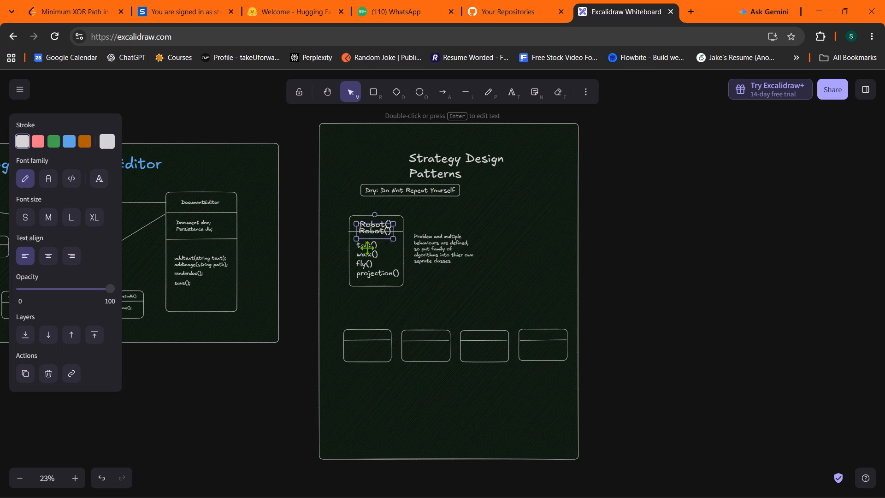
left_click_drag(367, 248, 364, 333)
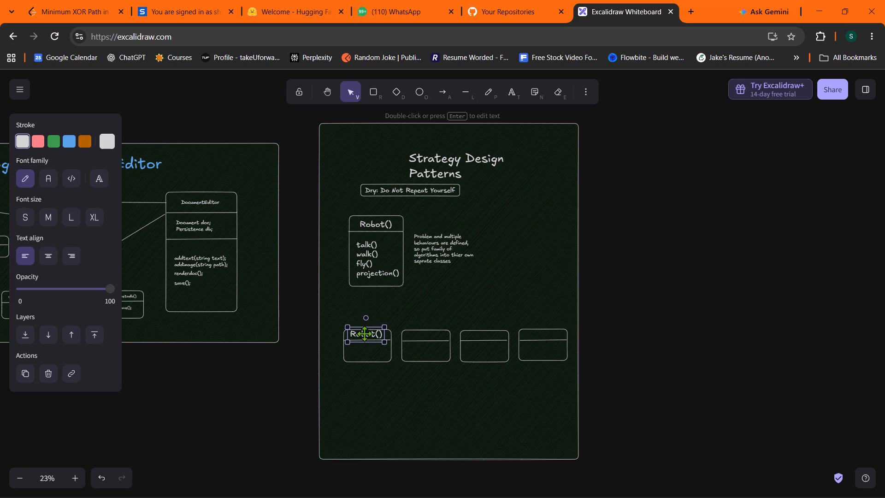
left_click_drag(364, 333, 365, 334)
left_click(366, 335)
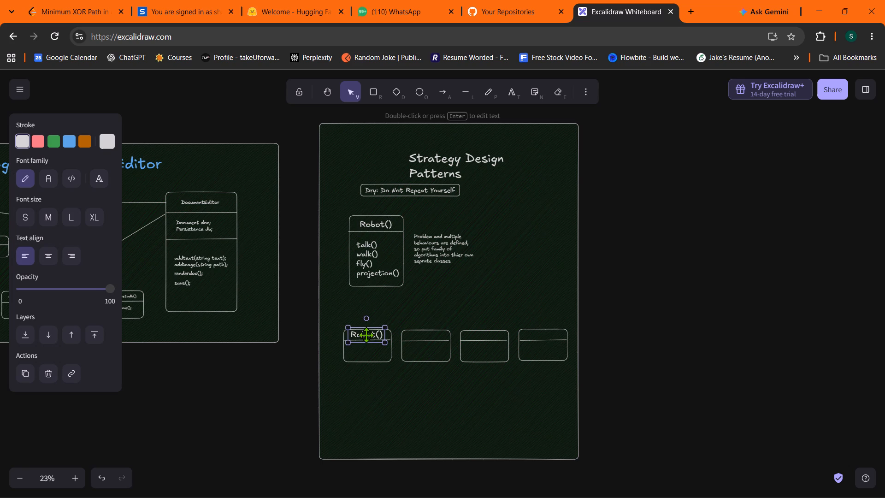
left_click(669, 305)
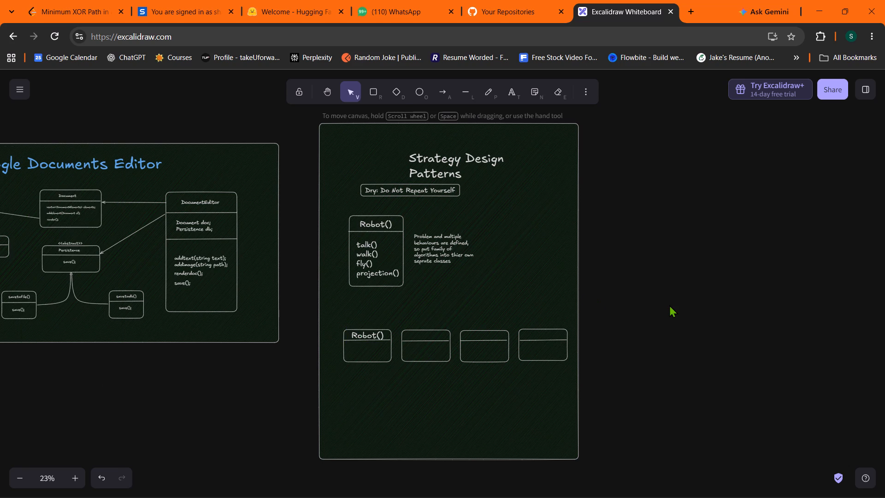
Copy the first box's Robot() label into the second box's header and change it to Talkable().
left_click(357, 333)
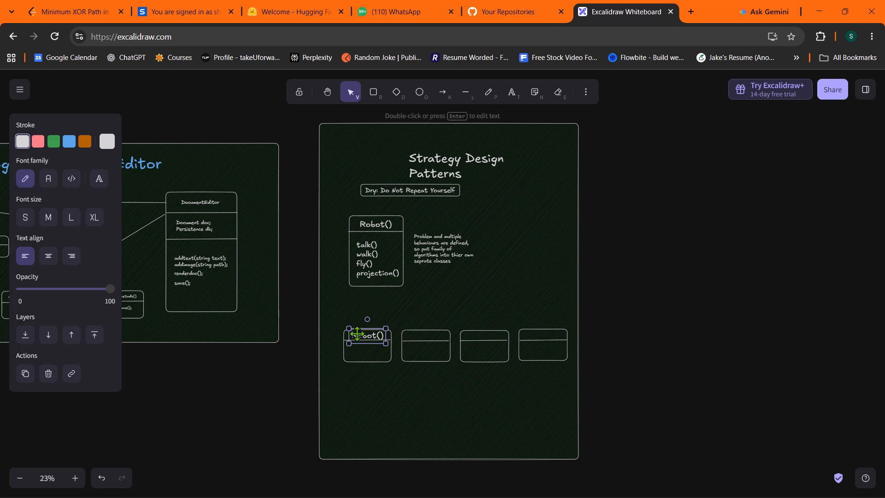
key("ctrl+d")
left_click_drag(362, 335, 421, 335)
double_click(421, 335)
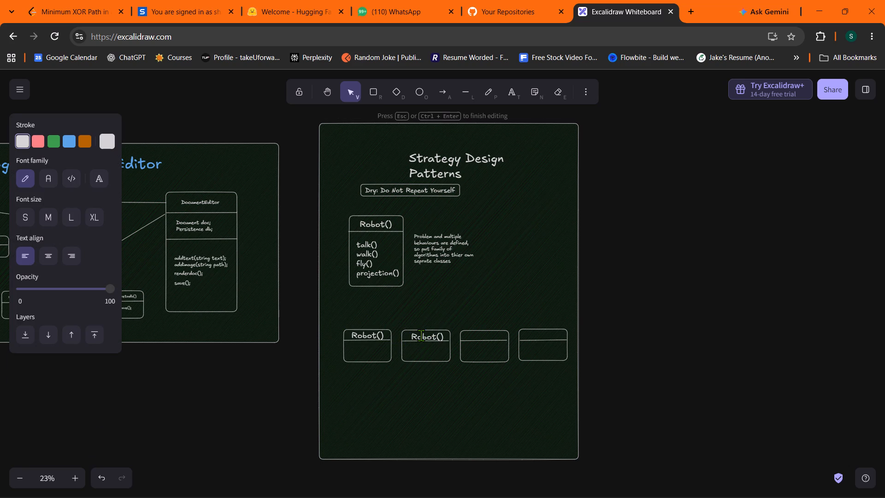
type("Talkable")
left_click(661, 289)
Copy the Talkable() label into the third box's header and change it to Walkable().
left_click(424, 337)
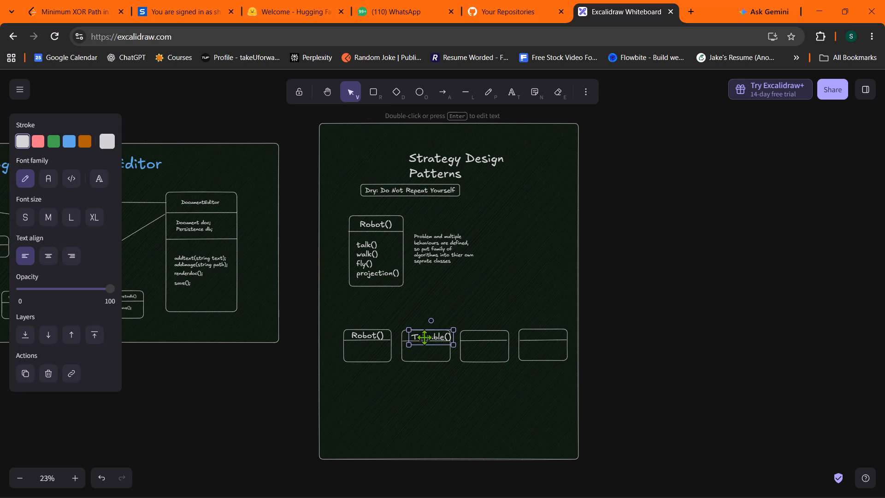
key("ctrl+d")
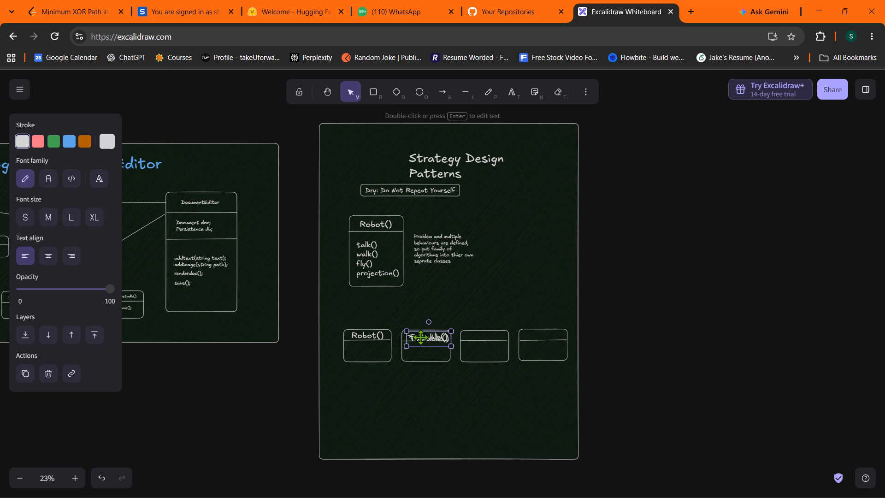
left_click_drag(420, 337, 478, 334)
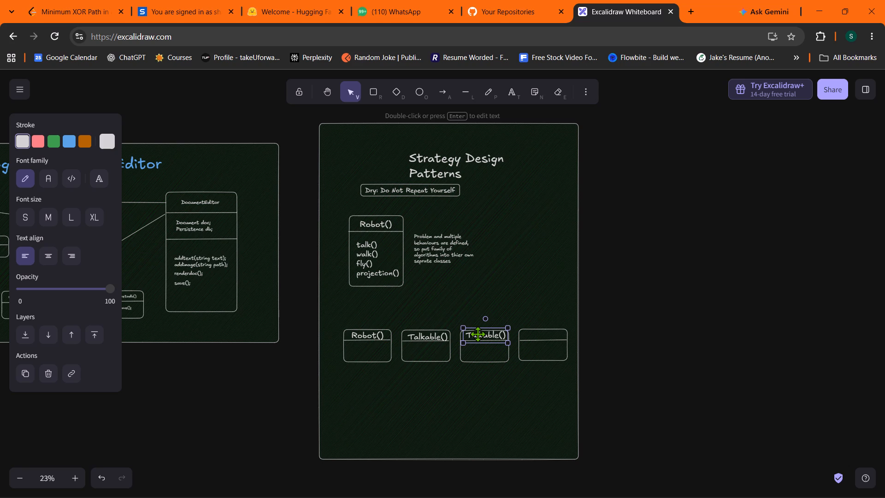
left_click_drag(478, 334, 478, 335)
double_click(478, 335)
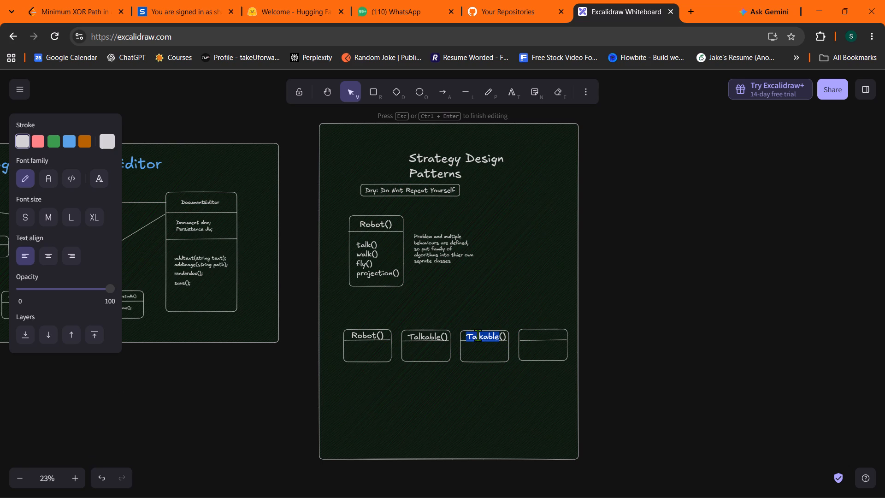
key("shift+f")
key("BackSpace")
type("Walkabe")
key("BackSpace")
type("le")
left_click(499, 335)
left_click_drag(516, 326, 509, 331)
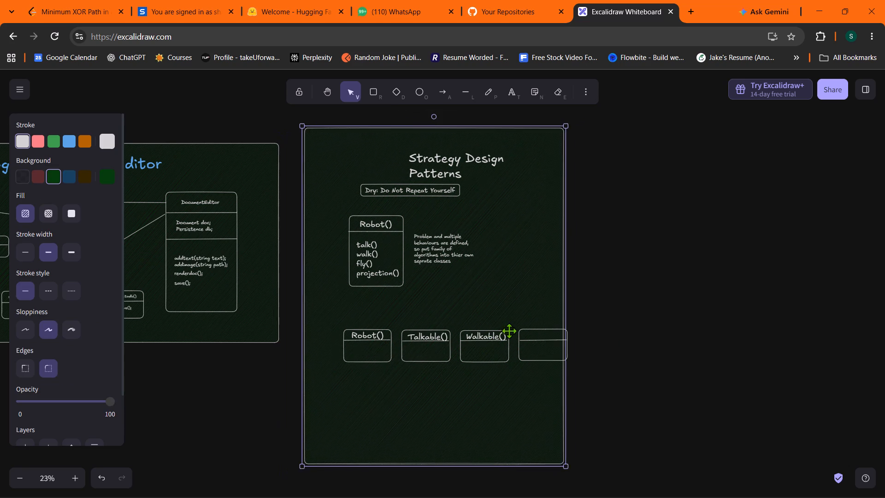
left_click_drag(509, 331, 518, 331)
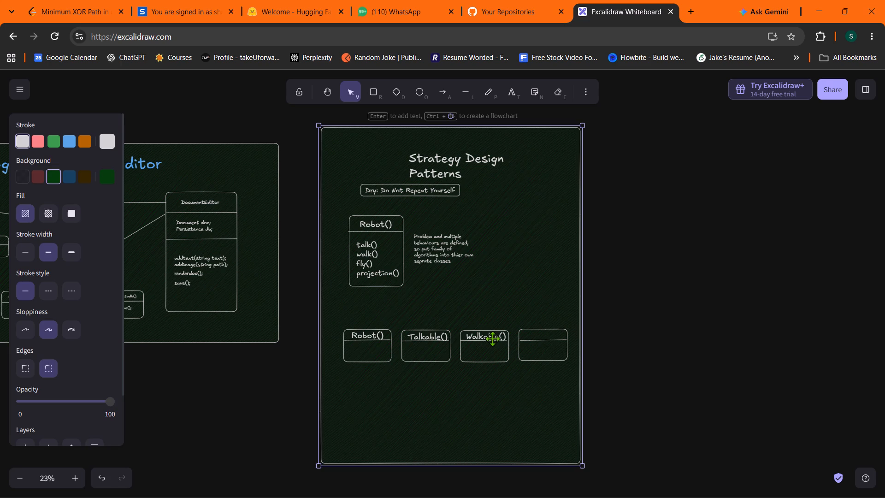
Copy the Walkable() label into the fourth box's header and change it to Flyable().
left_click(492, 338)
key("ctrl+d")
left_click_drag(492, 338, 513, 337)
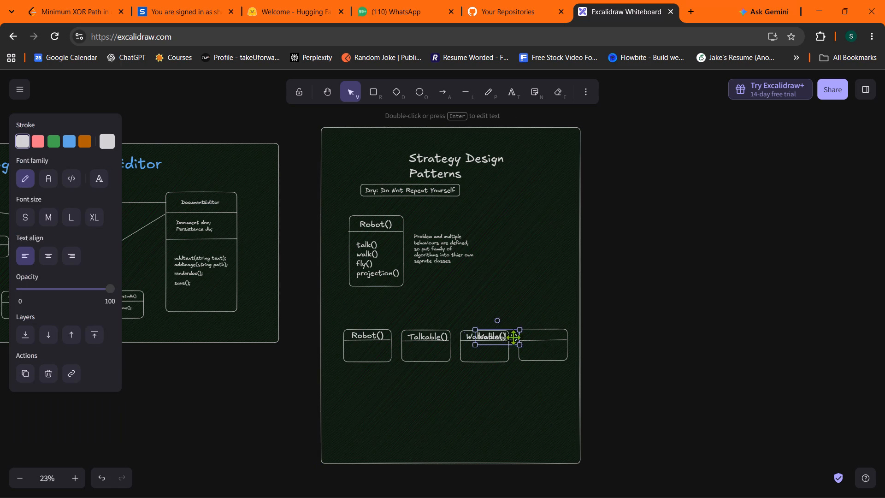
left_click_drag(513, 337, 549, 336)
double_click(549, 336)
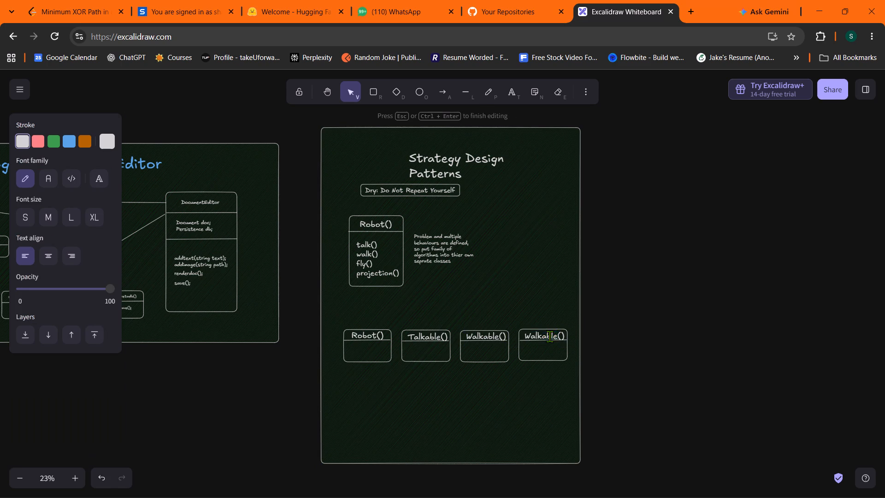
type("Flyable")
left_click(663, 373)
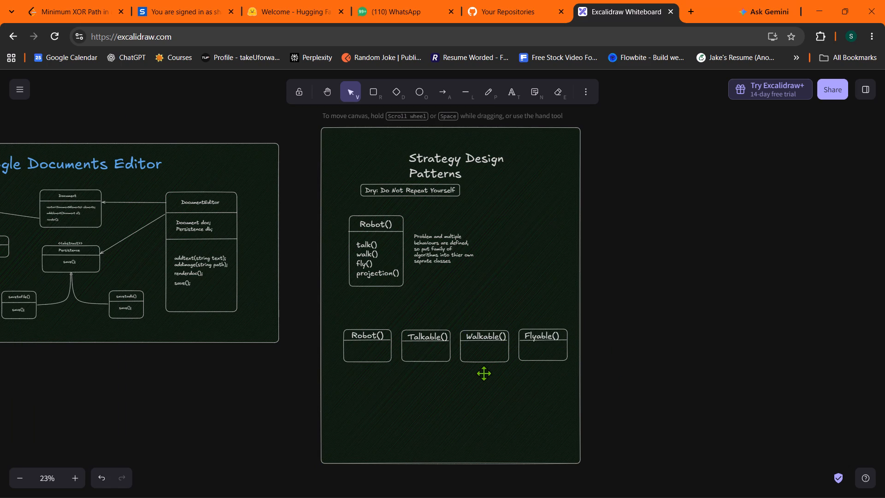
Add the text Projection() in the body of the first box in the row, below its Robot() header.
scroll(484, 373, "down", 1)
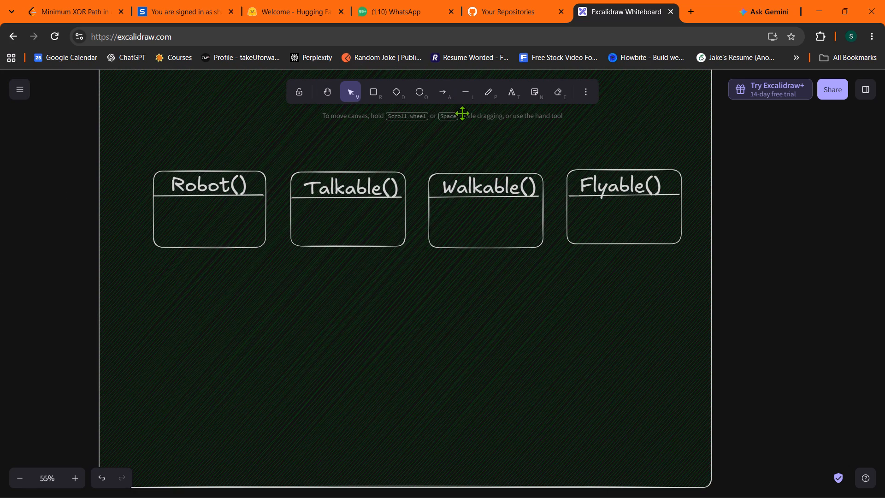
scroll(462, 113, "up", 4)
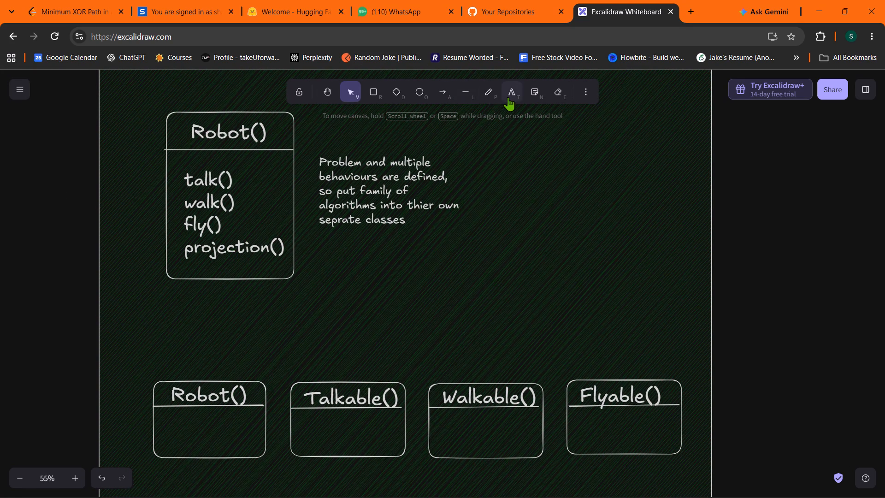
left_click(509, 97)
scroll(399, 315, "down", 2)
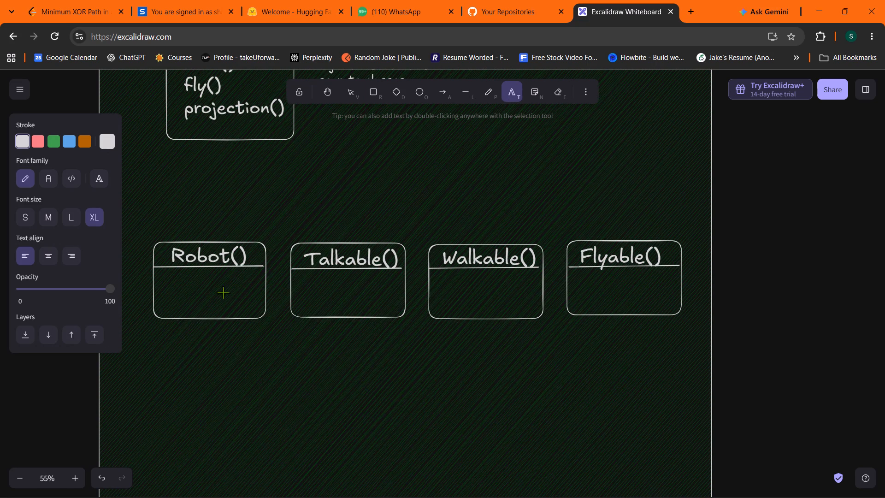
scroll(223, 292, "left", 1)
left_click(167, 289)
type("Projections")
key("BackSpace")
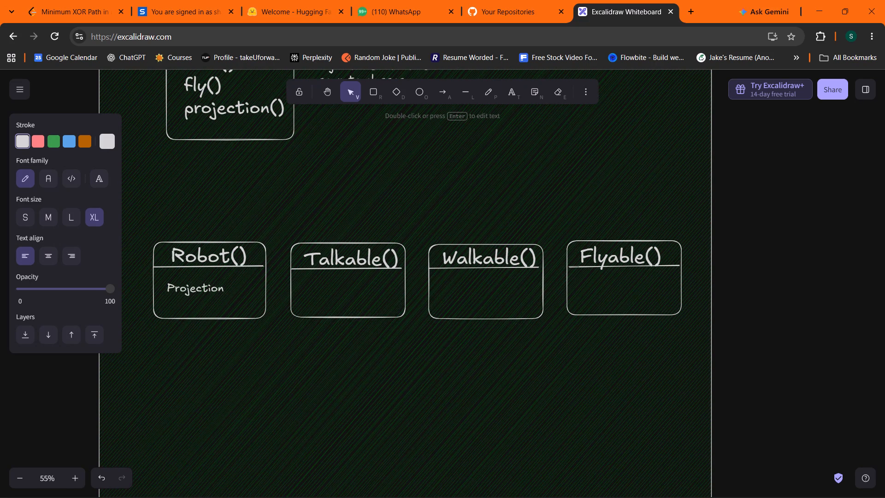
key("shift+parenleft")
key("shift+parenright")
left_click(233, 329)
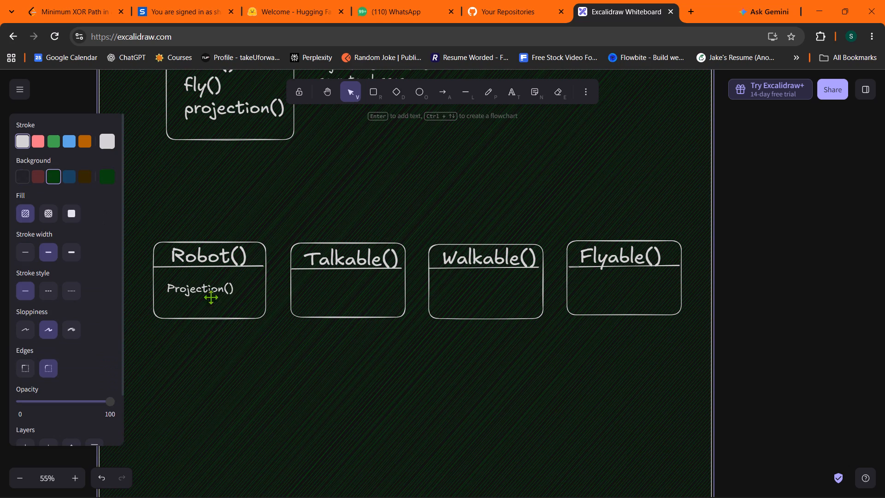
Copy the Projection() text into the bodies of the Talkable(), Walkable() and Flyable() boxes, at about the same height.
left_click(189, 294)
key("ctrl+d")
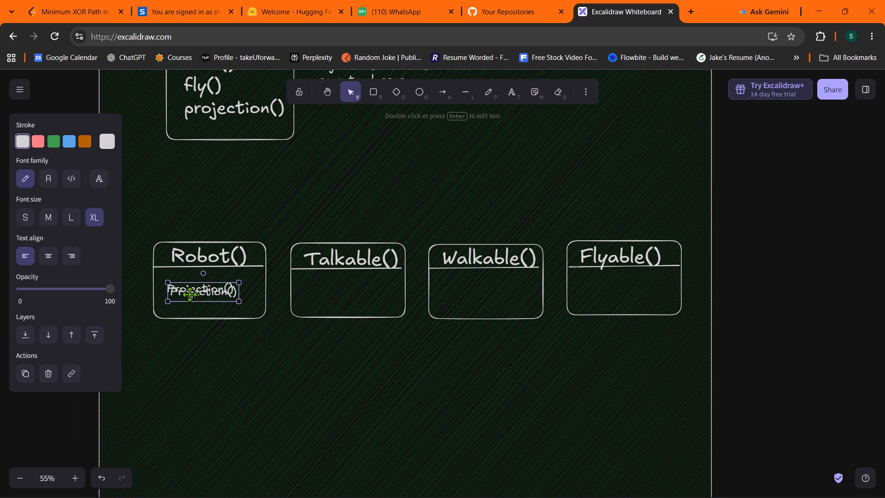
left_click_drag(189, 294, 336, 289)
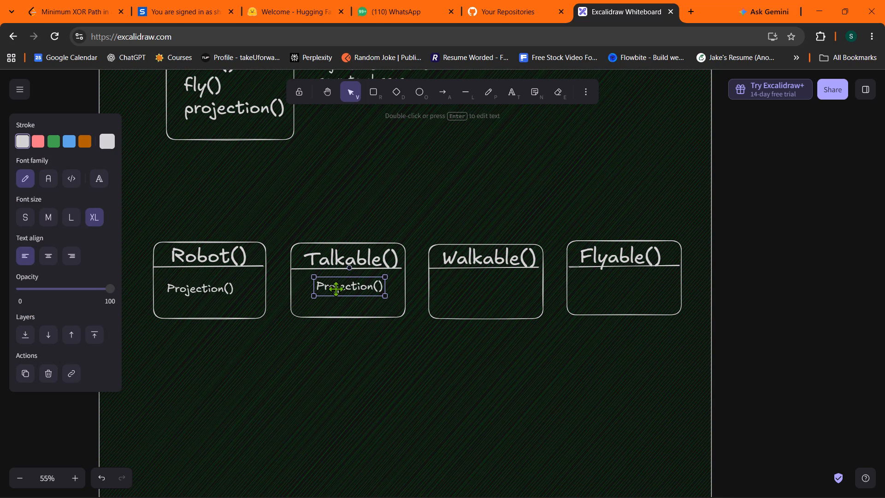
left_click(336, 289)
key("ctrl+d")
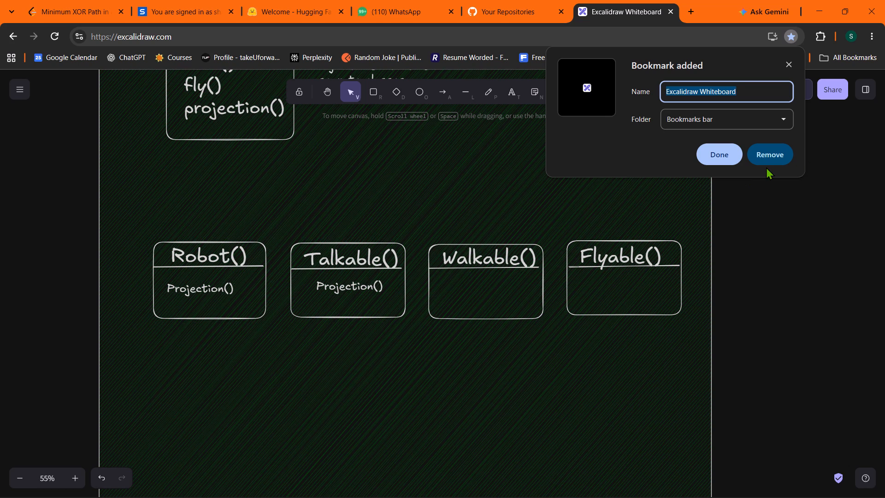
left_click(765, 234)
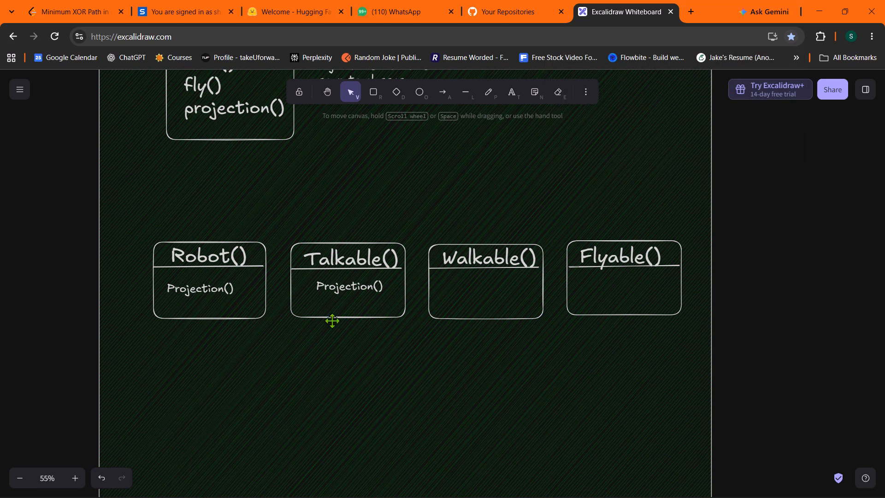
left_click(350, 285)
key("ctrl+d")
left_click_drag(350, 285, 481, 283)
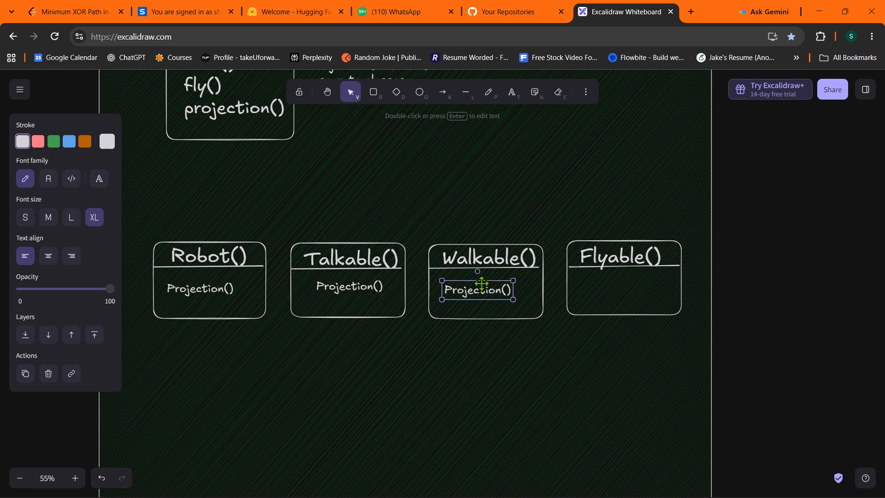
left_click_drag(481, 283, 482, 282)
key("ctrl+d")
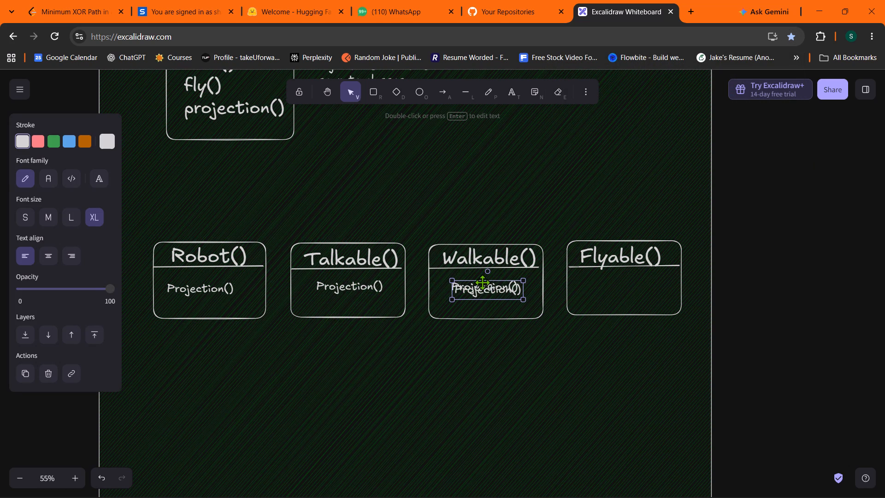
left_click_drag(483, 290, 610, 288)
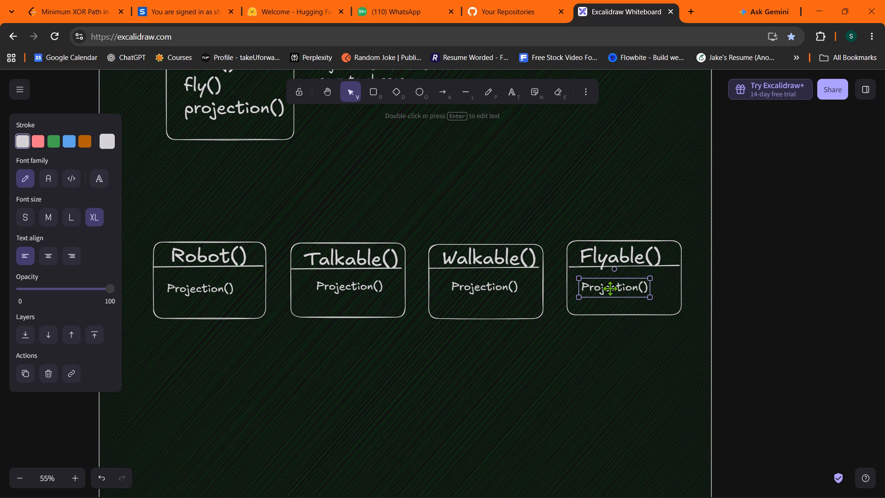
left_click_drag(610, 288, 616, 288)
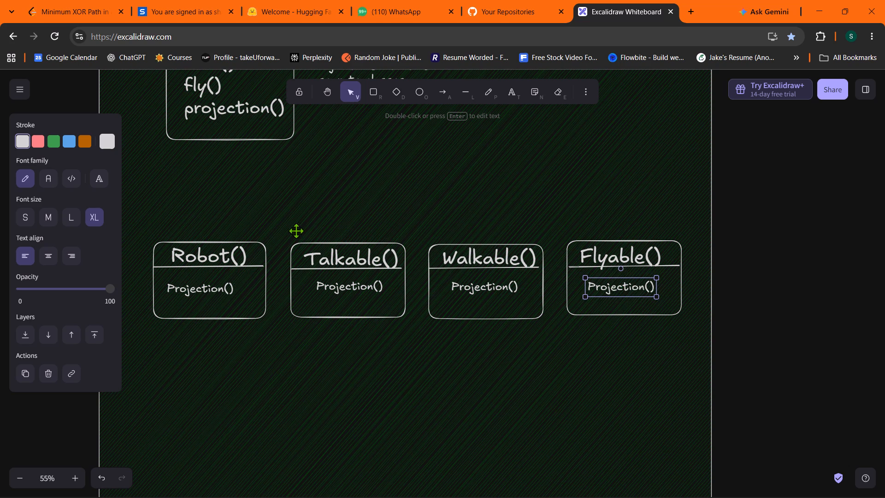
Add the label <<abstract>> directly above the Talkable() box, centred over it.
left_click(505, 94)
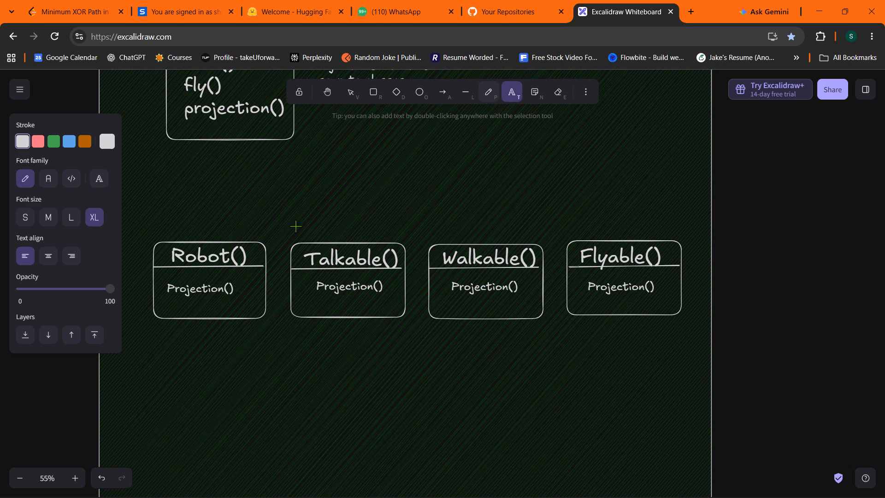
left_click(301, 231)
left_click(301, 231, "shift")
type("<<")
type("abstract")
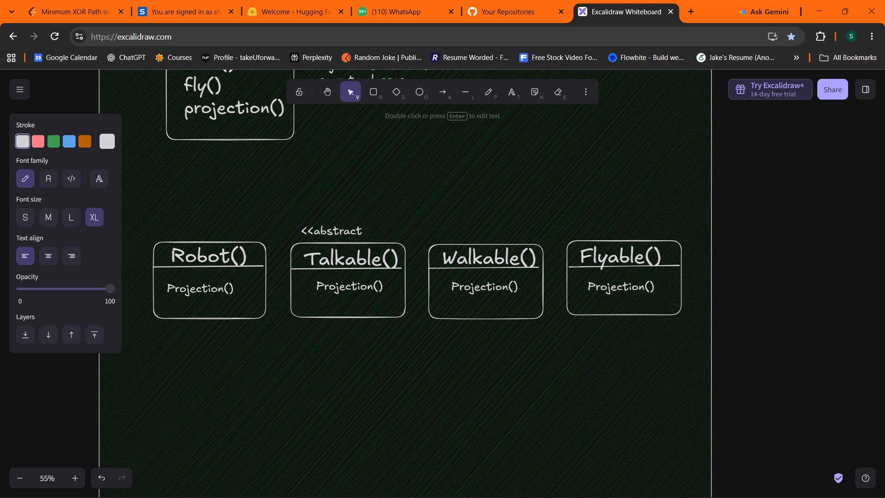
type(">>")
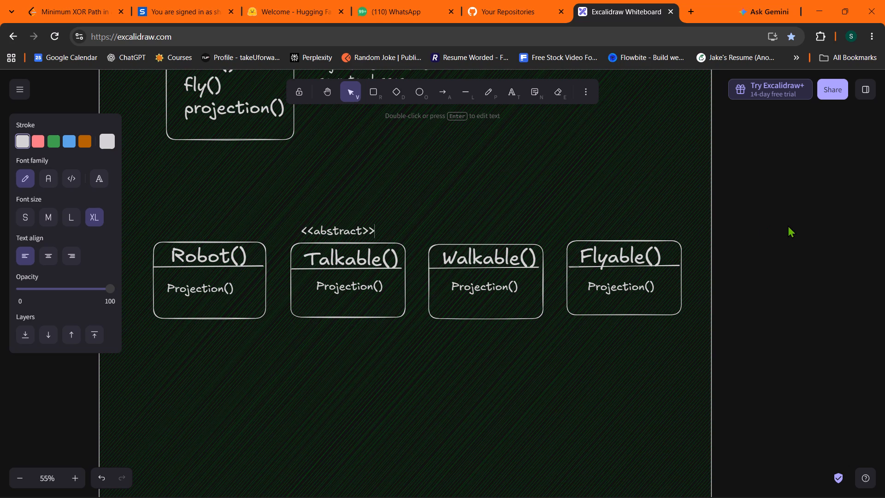
left_click(790, 225)
left_click_drag(330, 234, 335, 234)
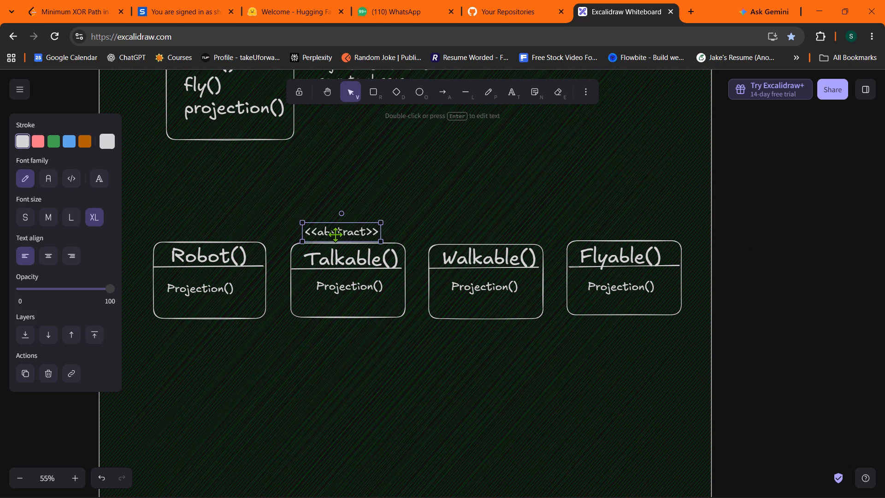
left_click_drag(335, 234, 338, 239)
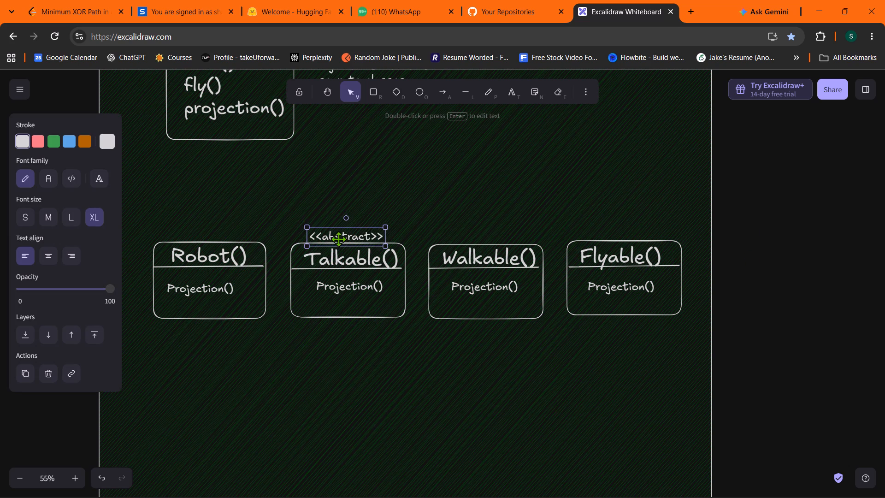
Copy the <<abstract>> label above the Walkable() and Flyable() boxes.
key("ctrl+d")
left_click_drag(338, 239, 480, 233)
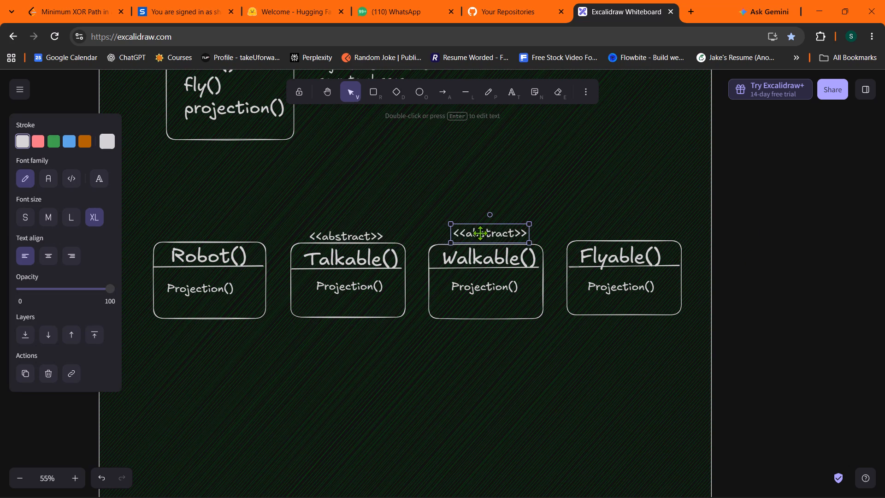
left_click_drag(480, 233, 472, 237)
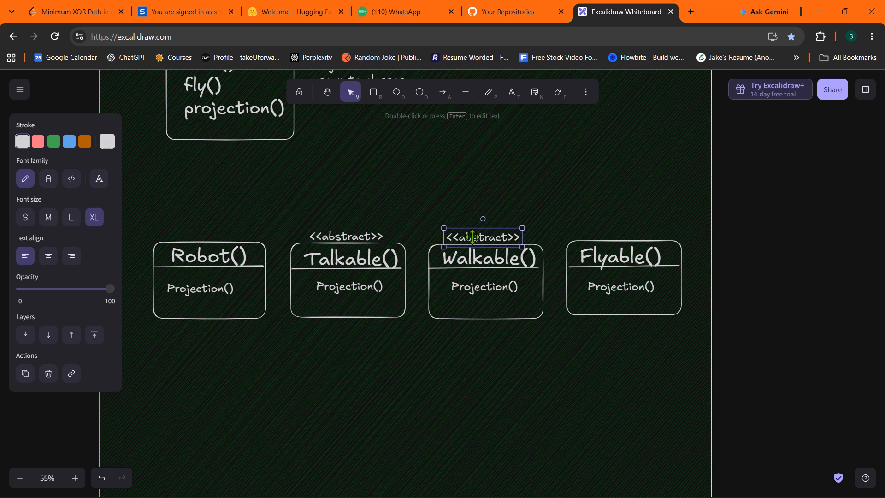
key("ctrl+d")
left_click_drag(473, 238, 616, 229)
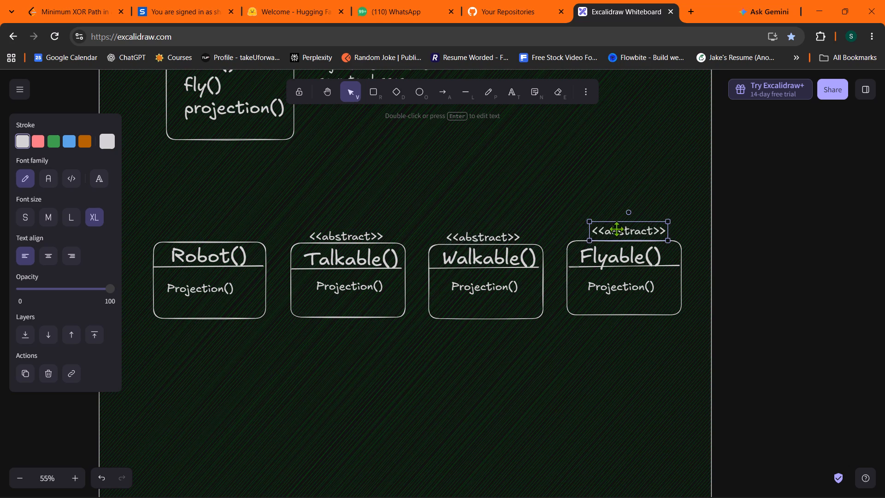
Shift the <<abstract>> label above the Flyable() box slightly left and down so it sits just over the box.
left_click_drag(616, 229, 608, 232)
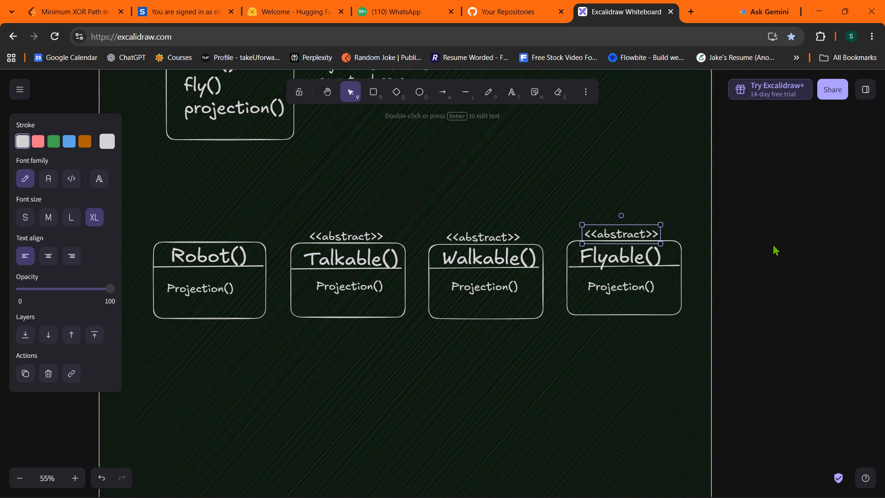
left_click(773, 243)
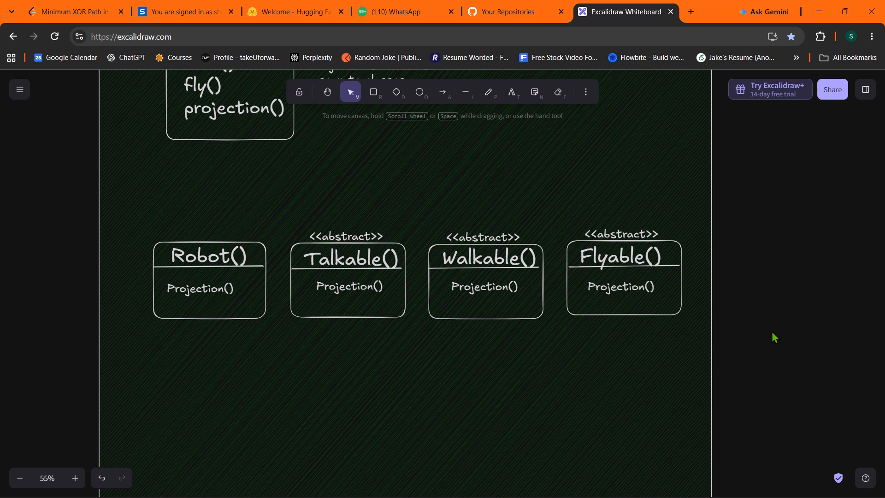
Replace the Projection() body texts with talk() in the Talkable() box, walk() in Walkable() and fly() in Flyable().
left_click(334, 285)
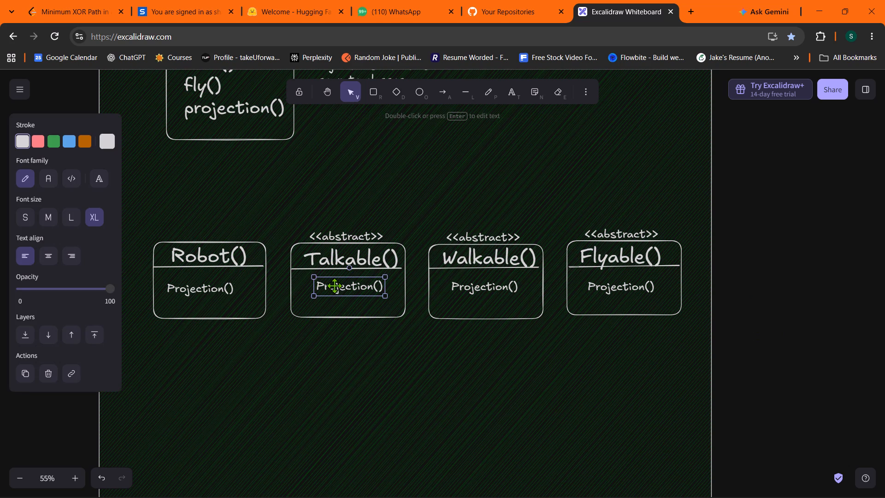
double_click(334, 285)
type("talk")
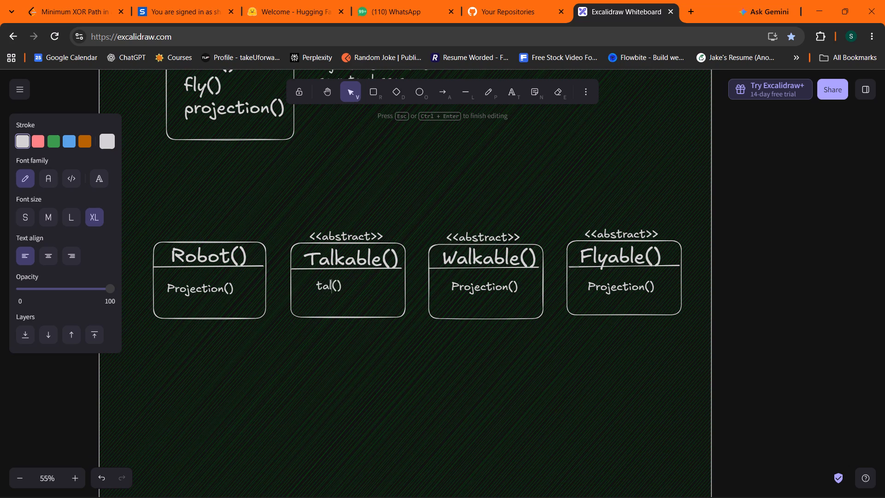
left_click(468, 285)
double_click(468, 285)
type("ealk")
key("BackSpace")
key("BackSpace")
key("BackSpace")
key("BackSpace")
type("walk")
left_click(614, 285)
double_click(614, 285)
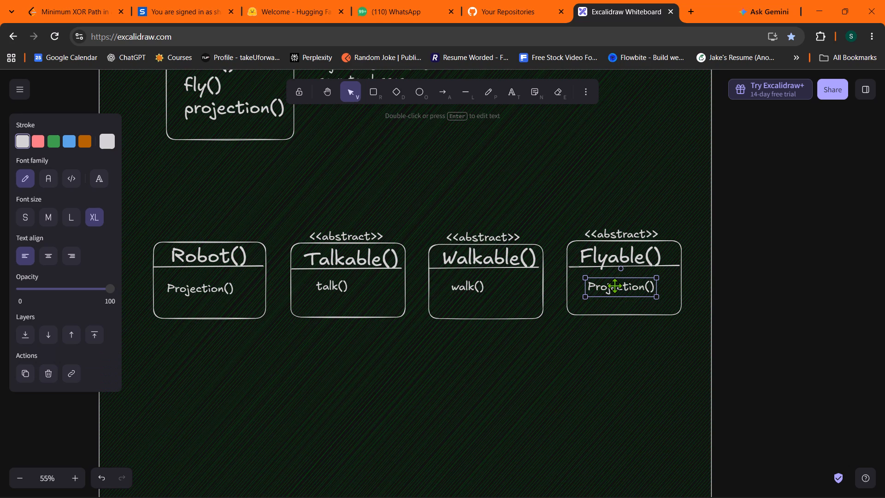
type("fly")
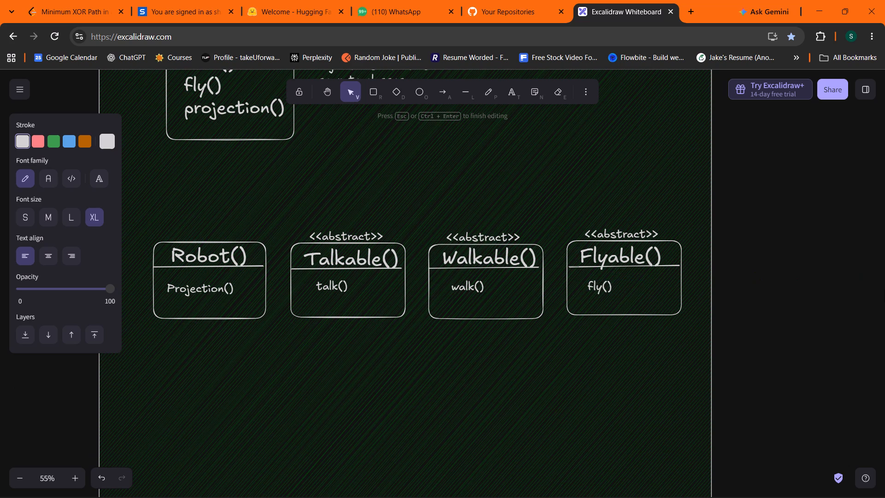
left_click(800, 331)
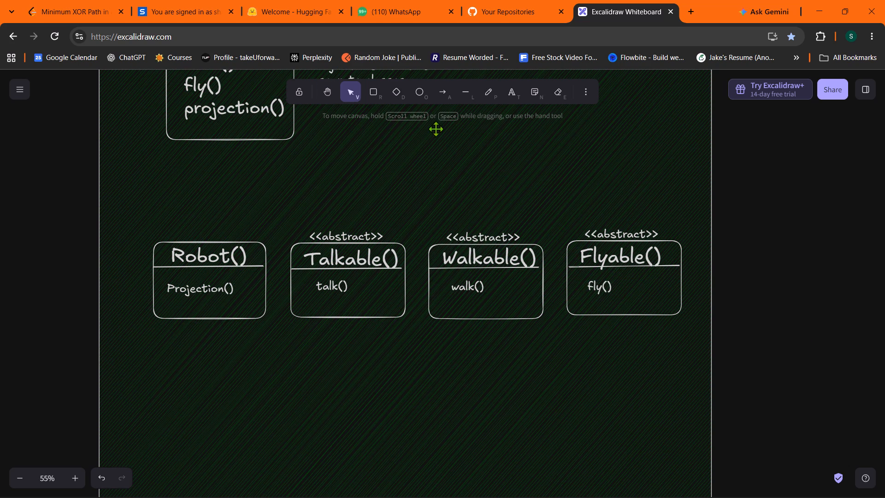
Draw a small rounded rectangle below the Talkable() box and duplicate it to make five, three in an upper row and two beneath.
left_click(373, 91)
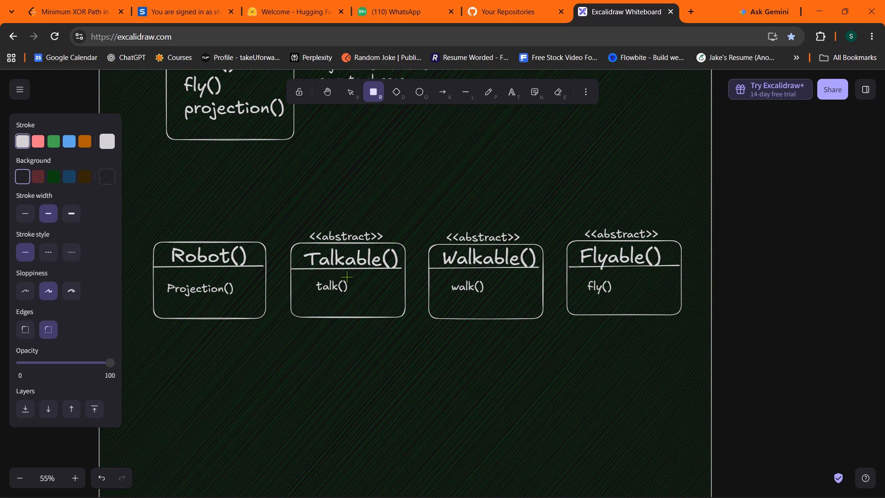
left_click_drag(285, 349, 312, 383)
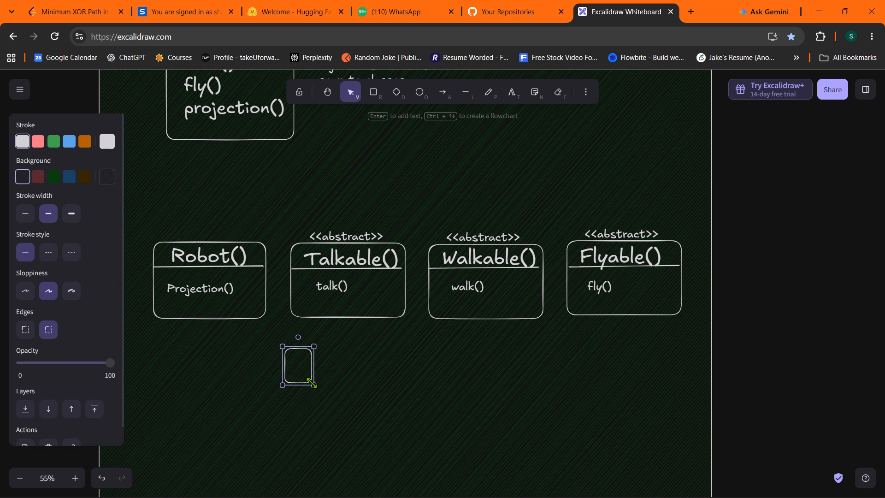
key("ctrl+d")
left_click_drag(305, 377, 314, 417)
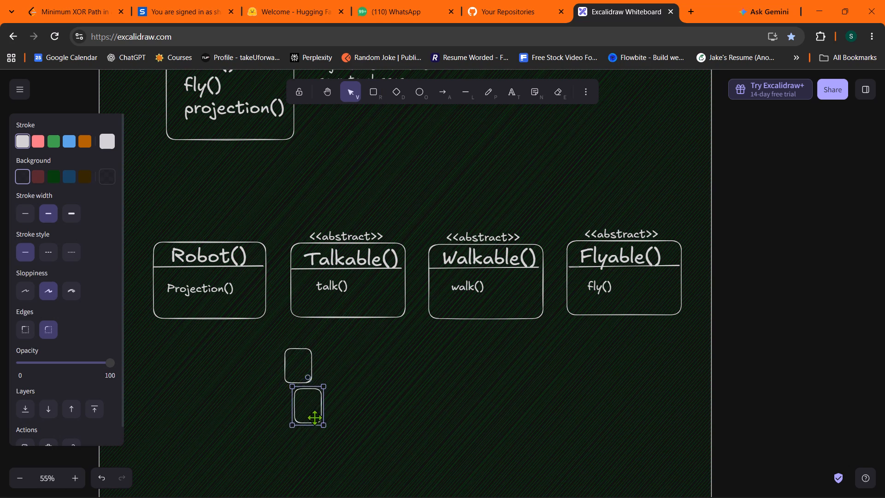
left_click_drag(314, 417, 317, 420)
key("ctrl+d")
left_click_drag(317, 420, 345, 374)
key("ctrl+d")
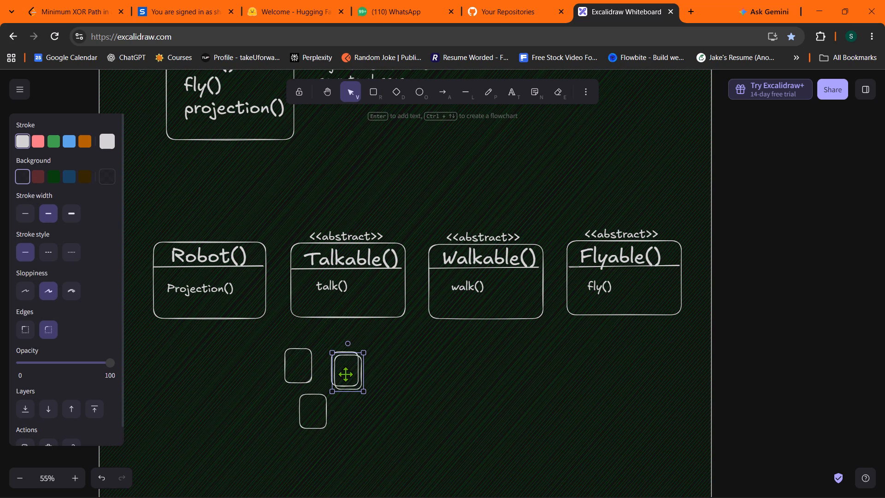
left_click_drag(345, 374, 367, 415)
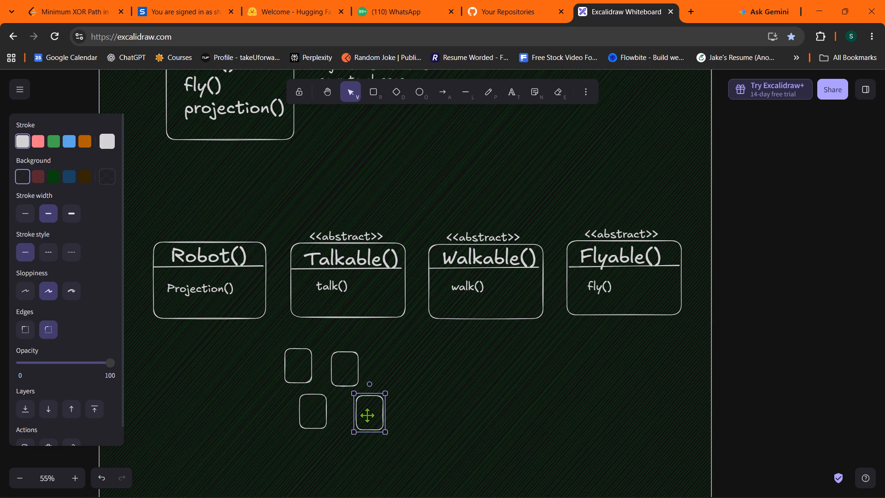
left_click_drag(367, 415, 366, 411)
key("ctrl+d")
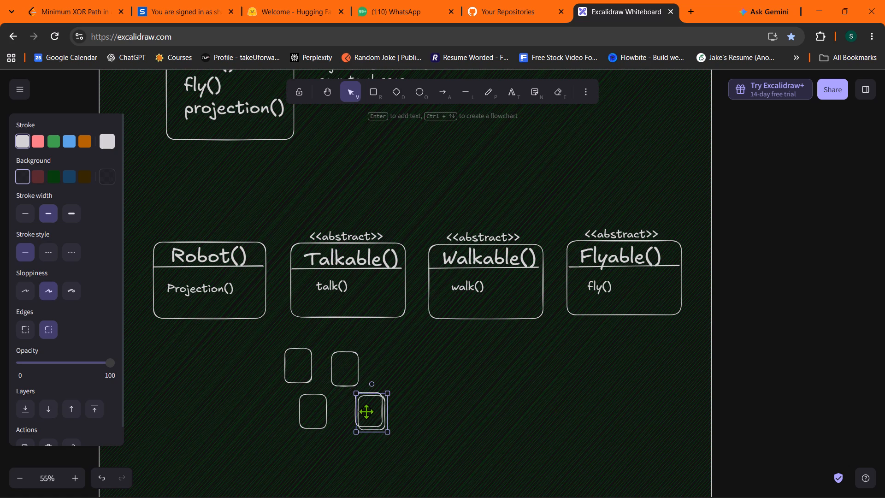
left_click_drag(373, 412, 397, 365)
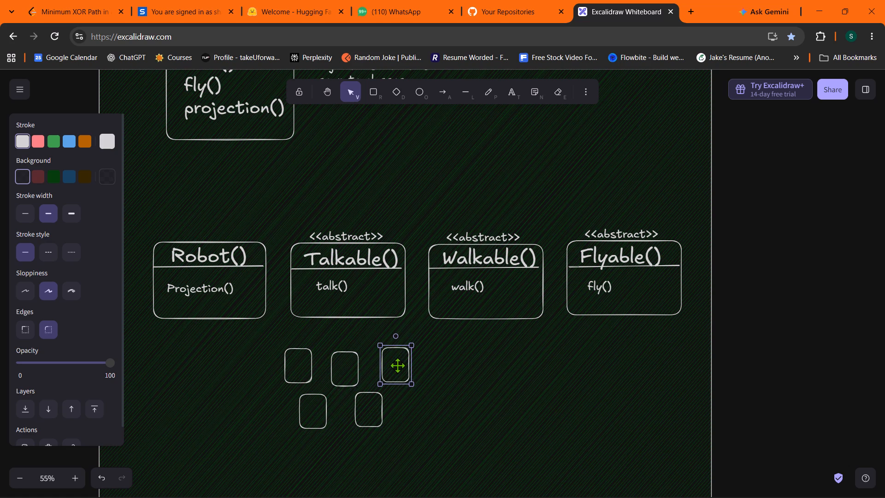
left_click_drag(397, 365, 397, 367)
Place three copies of the small rectangle below the Walkable() box, two side by side and one beneath between them.
key("ctrl+d")
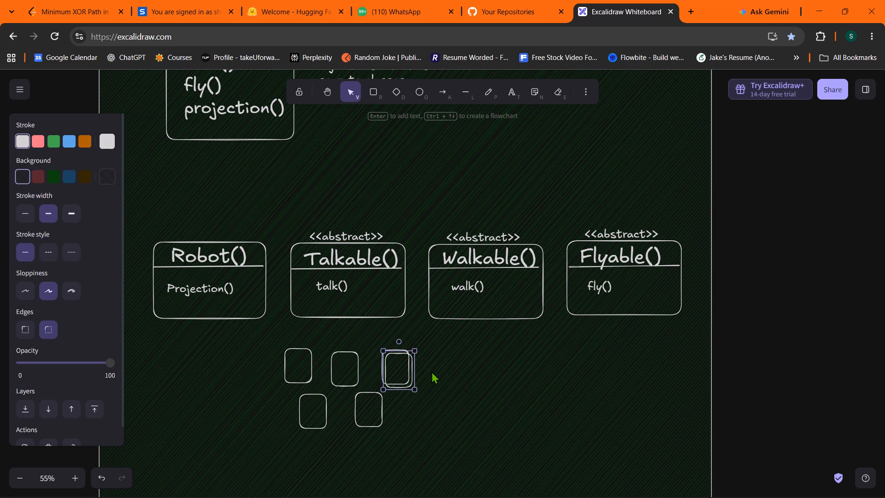
left_click_drag(395, 374, 454, 372)
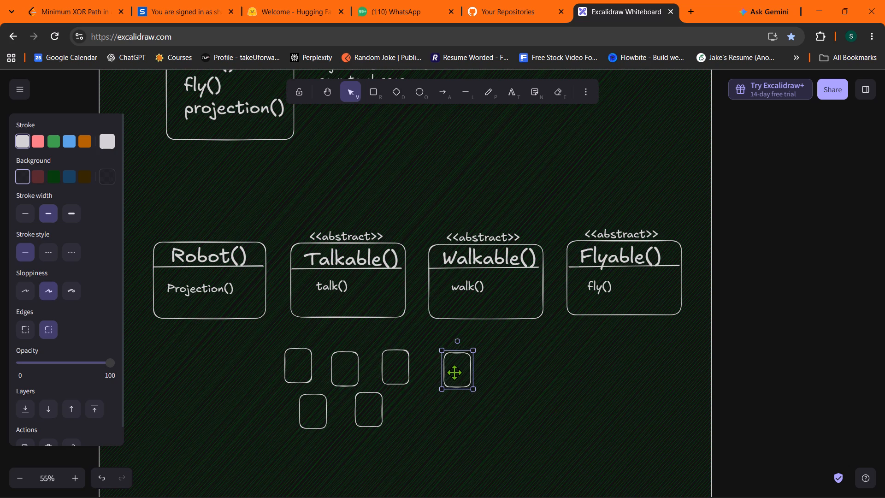
left_click_drag(454, 372, 454, 372)
key("ctrl+d")
left_click_drag(454, 372, 506, 371)
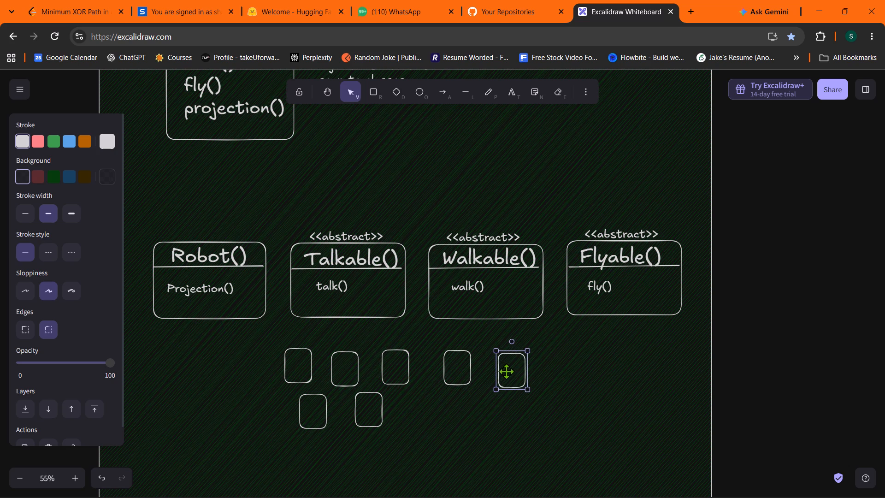
left_click_drag(506, 371, 507, 368)
key("ctrl+d")
left_click_drag(507, 368, 477, 409)
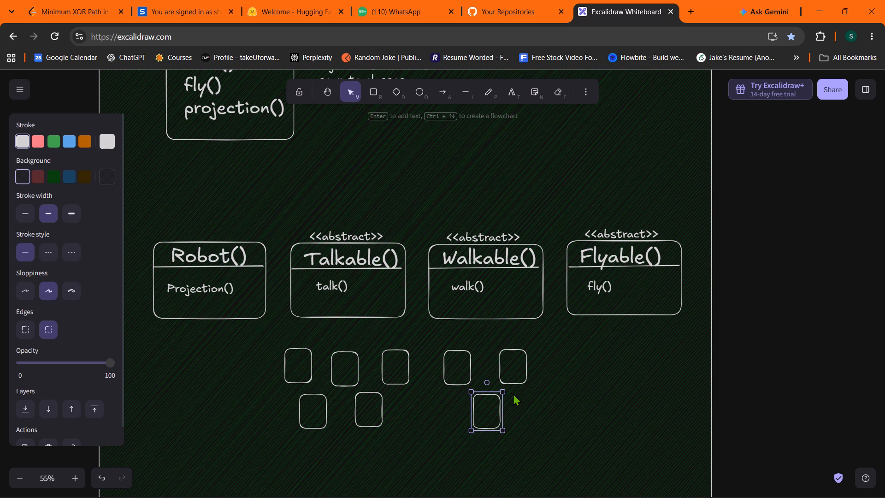
Place three copies of the small rectangle in a row below the Flyable() box.
key("ctrl+d")
left_click_drag(489, 409, 587, 361)
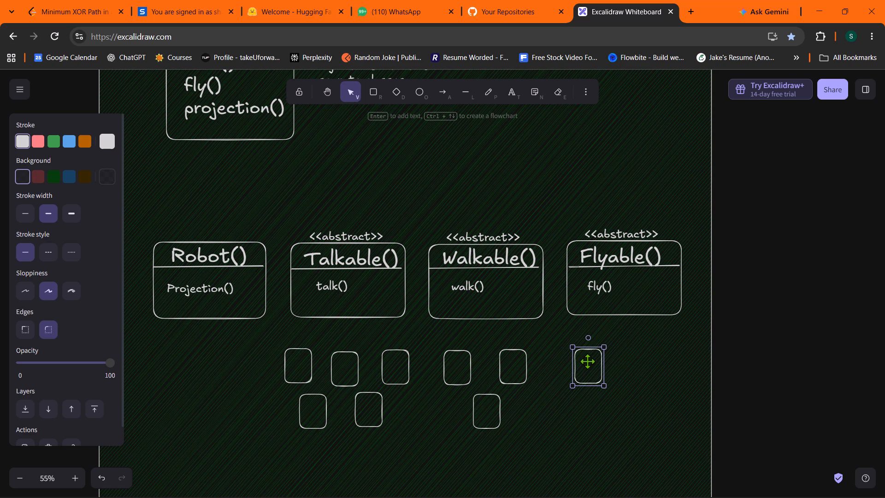
key("ctrl+d")
left_click_drag(587, 361, 630, 358)
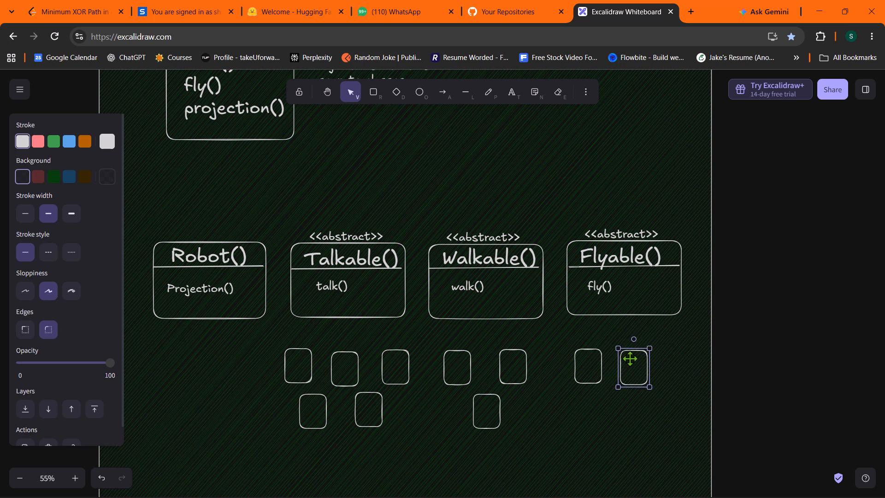
left_click_drag(630, 358, 631, 357)
key("ctrl+d")
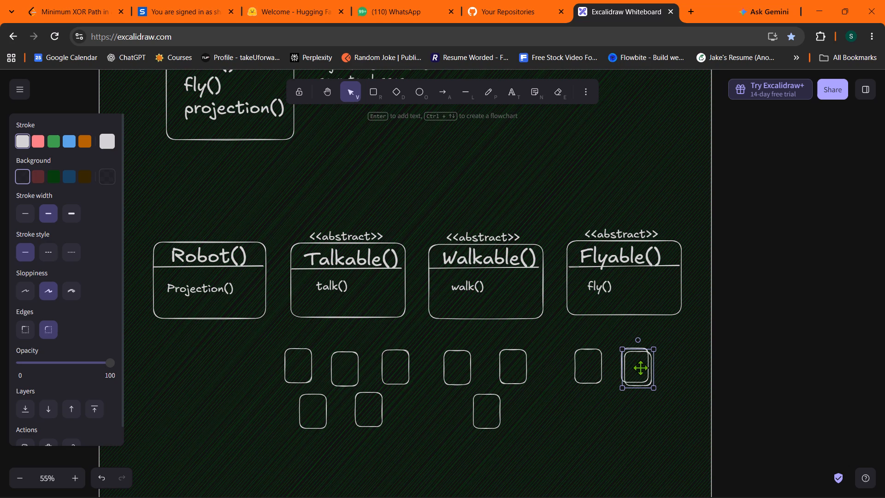
left_click_drag(640, 368, 678, 362)
left_click(678, 362)
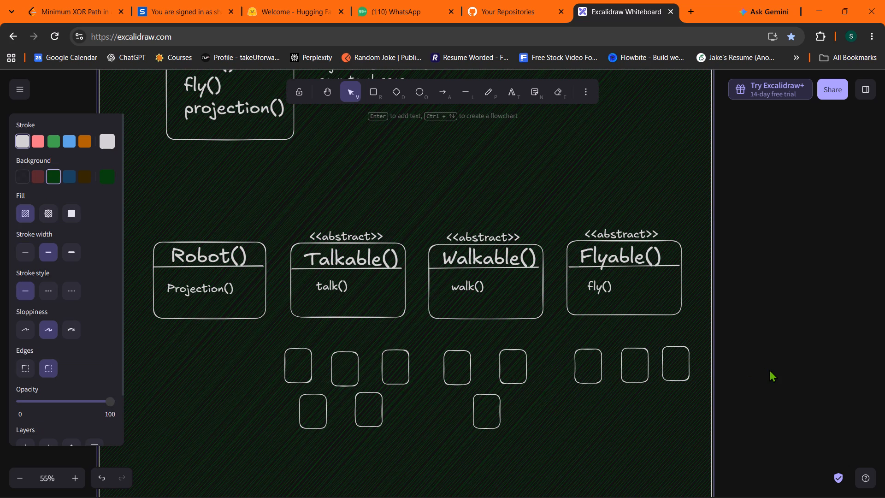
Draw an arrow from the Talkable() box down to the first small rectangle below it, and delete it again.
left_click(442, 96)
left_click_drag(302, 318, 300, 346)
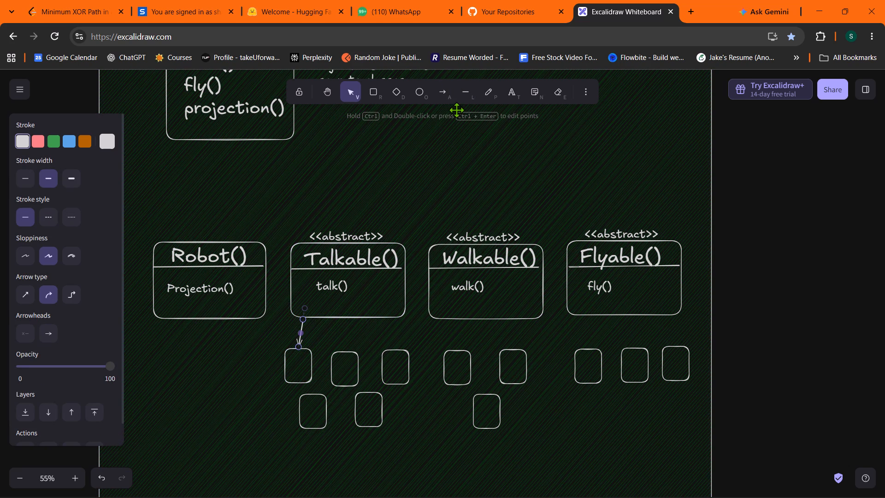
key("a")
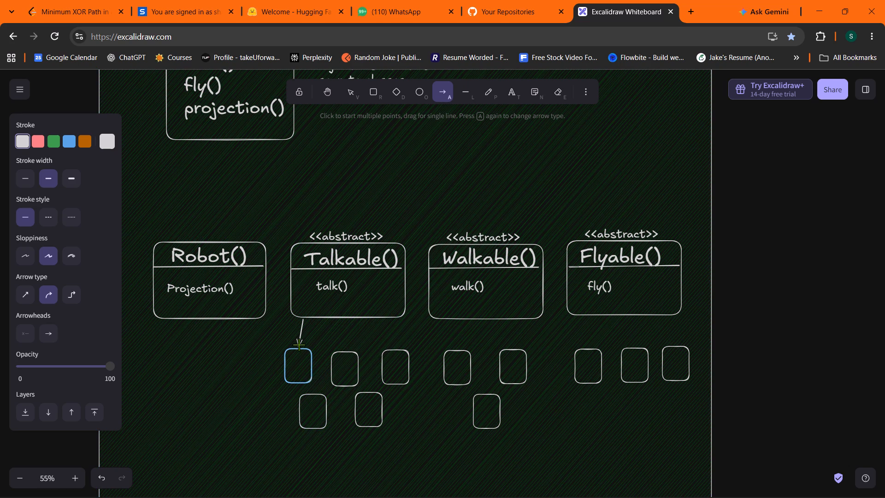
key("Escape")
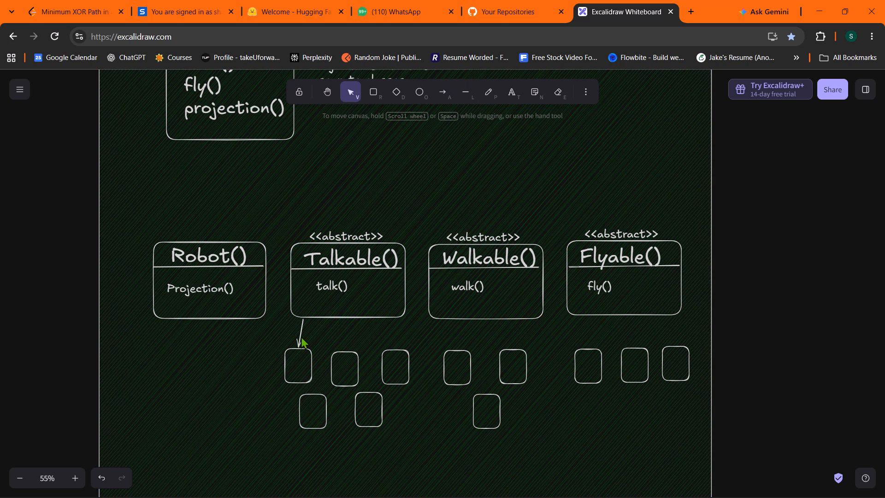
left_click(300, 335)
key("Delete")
Draw curved arrows up to the Talkable() box's bottom edge from the first two upper-row rectangles and the first lower-row rectangle.
key("a")
left_click_drag(298, 346, 304, 321)
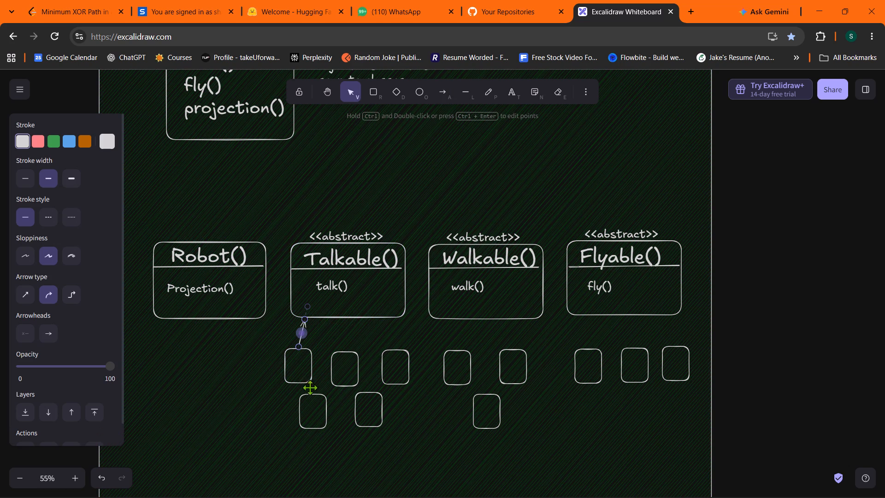
key("a")
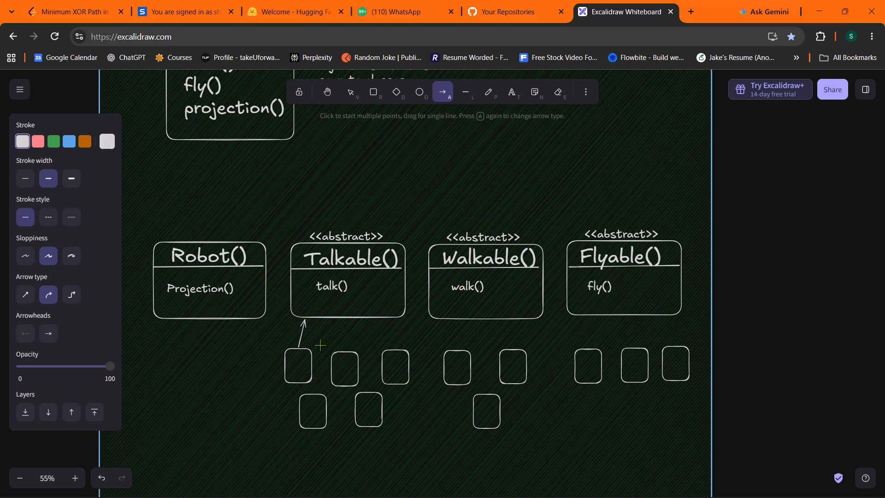
left_click_drag(313, 394, 321, 341)
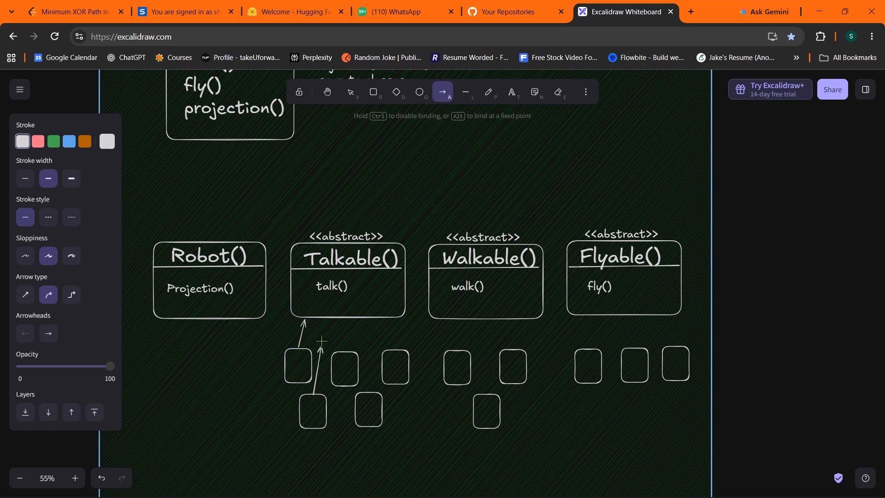
left_click_drag(321, 341, 321, 320)
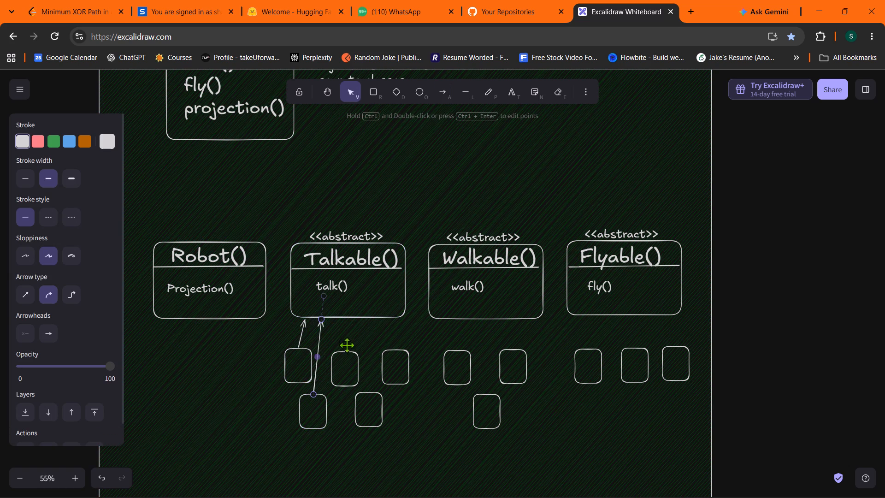
key("a")
left_click_drag(343, 351, 337, 322)
Draw straight arrows up to the Talkable() box's bottom edge from the second lower-row and third upper-row rectangles.
key("a")
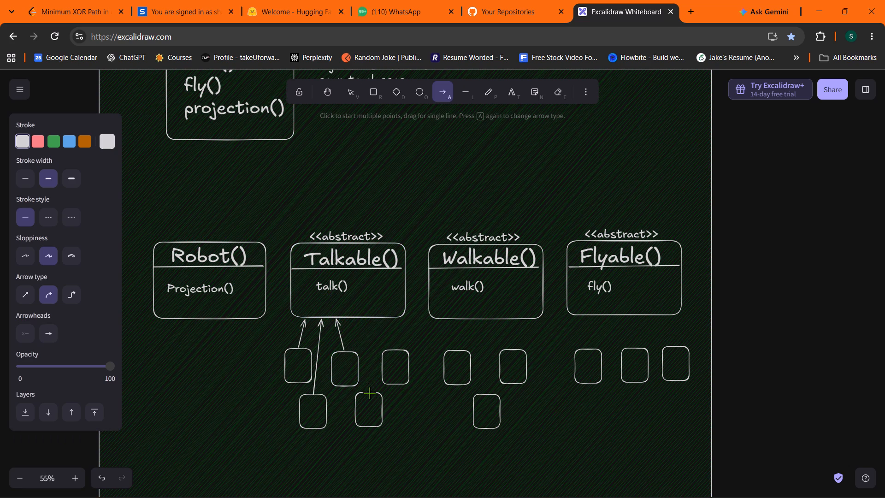
key("a")
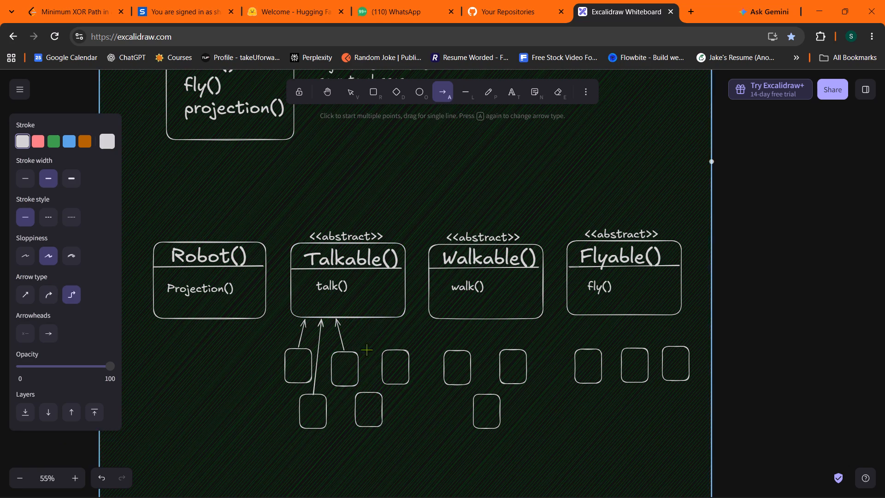
left_click_drag(368, 392, 370, 317)
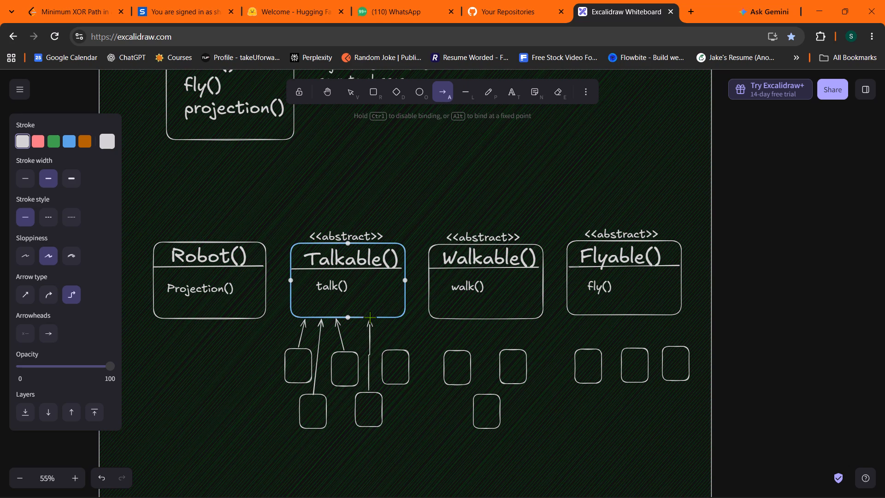
left_click_drag(370, 317, 370, 319)
left_click_drag(370, 319, 369, 319)
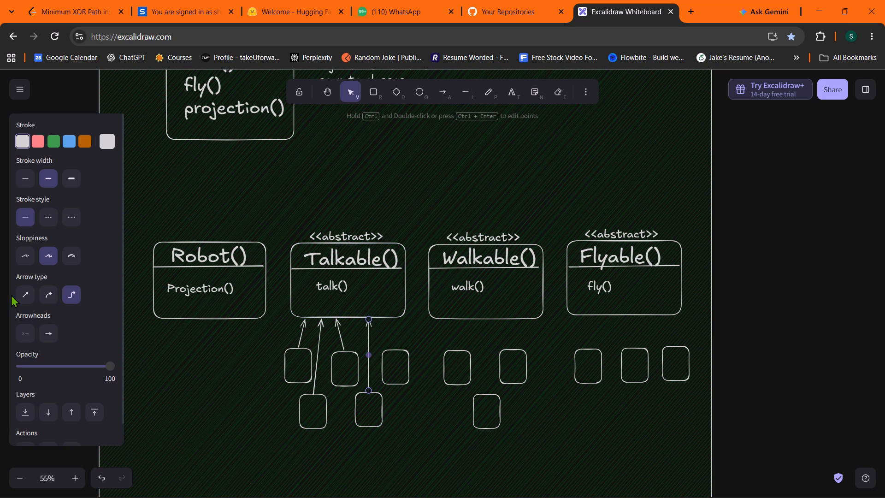
left_click(29, 293)
key("a")
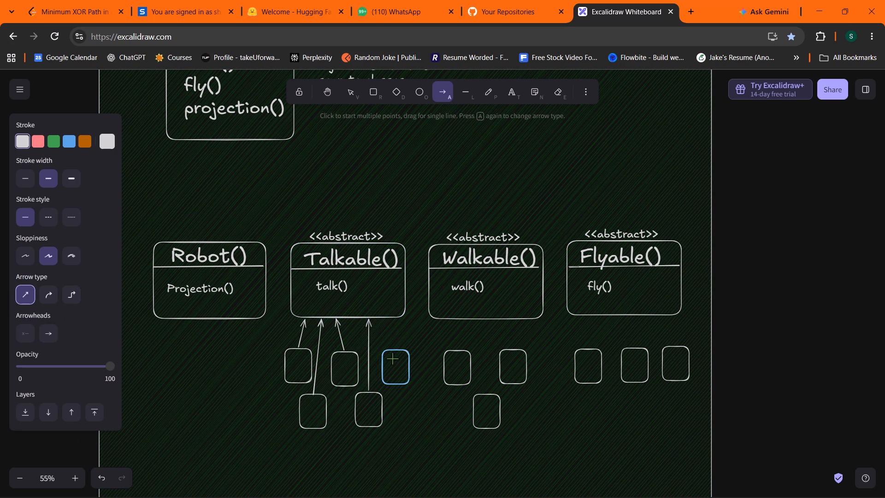
left_click_drag(396, 352, 385, 321)
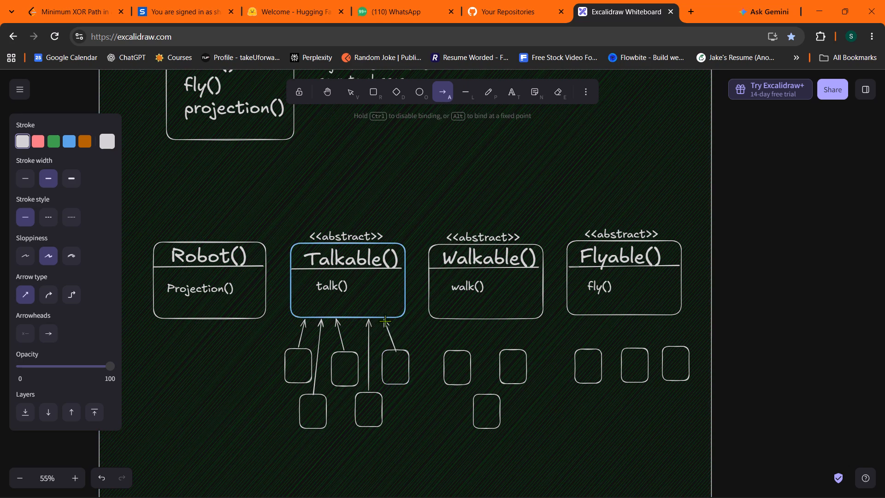
left_click_drag(385, 321, 385, 319)
Draw straight arrows up to the Walkable() box's bottom edge from each of the three small rectangles below it.
key("a")
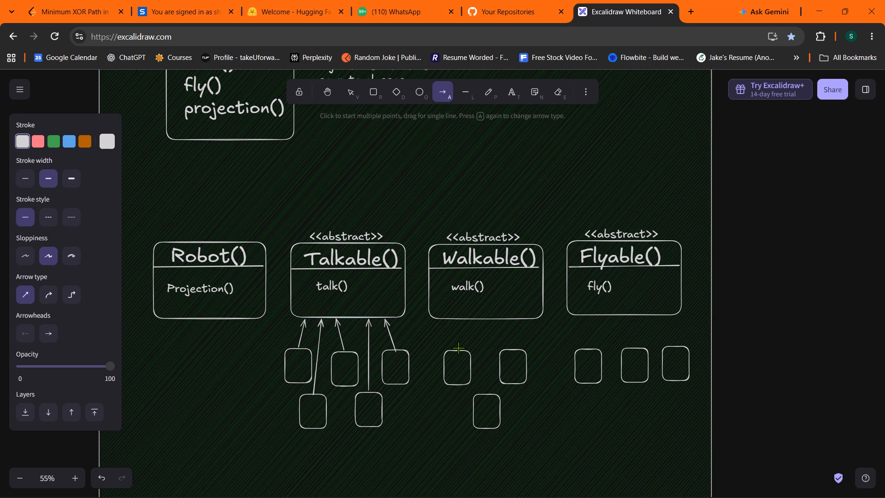
left_click_drag(455, 349, 449, 320)
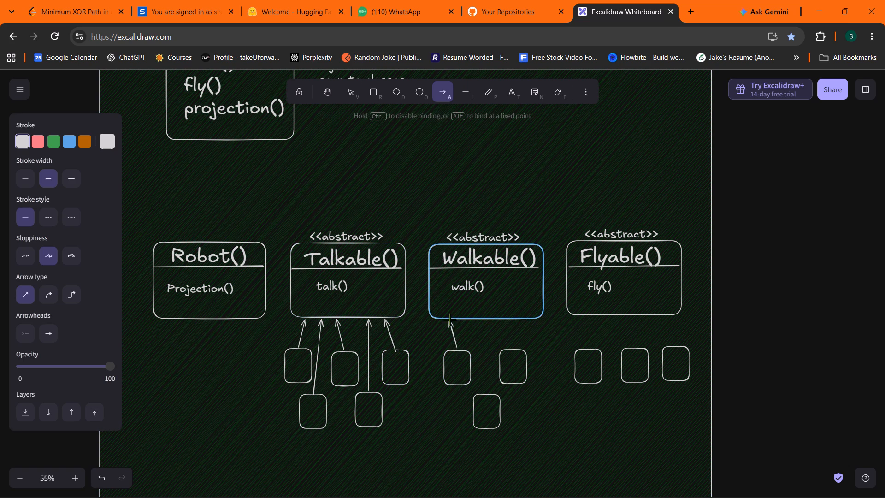
left_click_drag(449, 320, 459, 318)
left_click_drag(459, 318, 457, 318)
key("a")
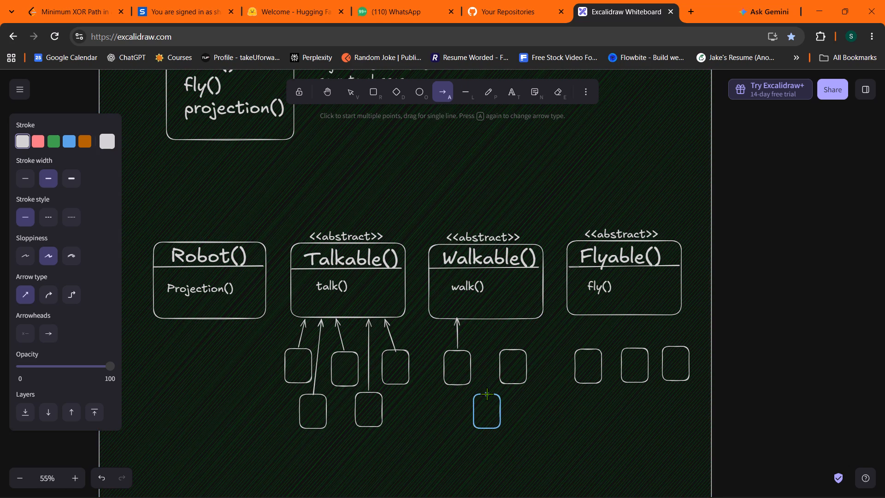
left_click_drag(487, 394, 489, 319)
key("a")
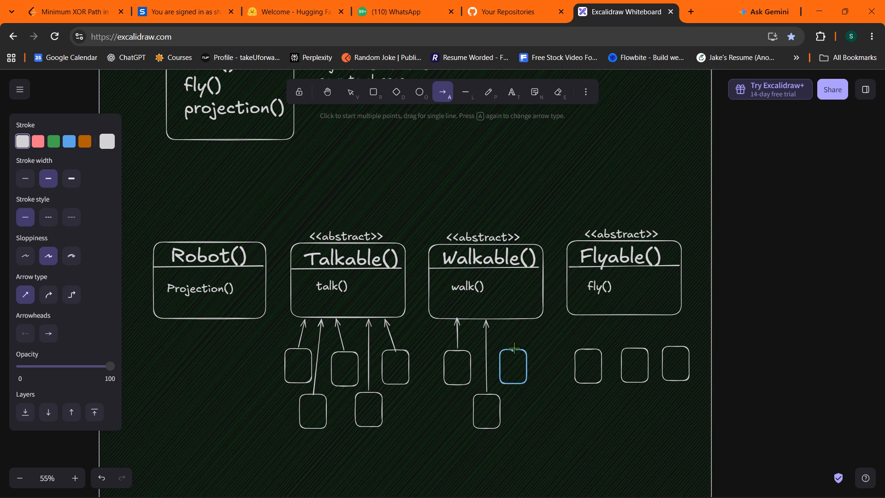
left_click_drag(514, 348, 513, 320)
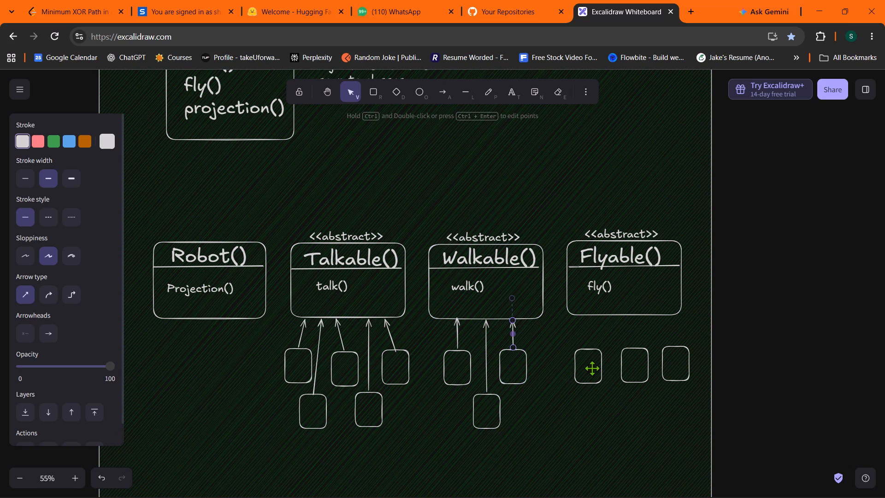
Draw arrows up to the Flyable() box's bottom edge from the three rectangles below it, straight for the first two and curved for the third.
key("a")
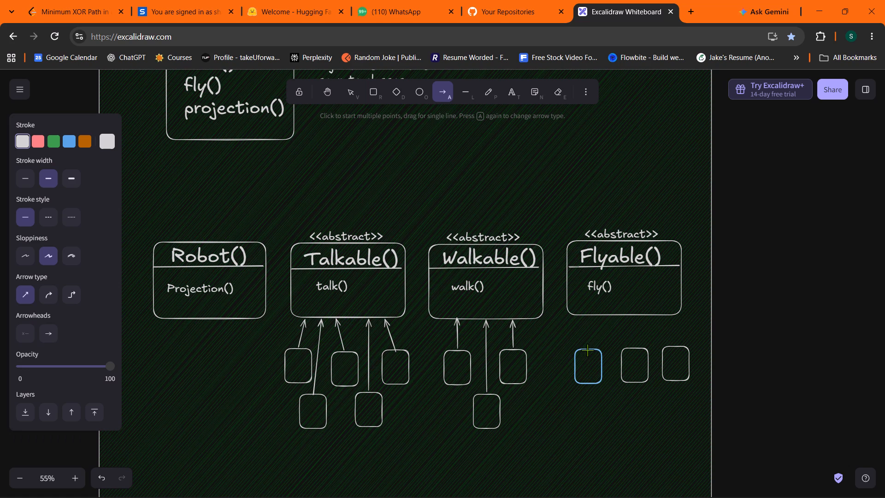
left_click_drag(588, 349, 588, 314)
key("a")
left_click_drag(635, 348, 634, 326)
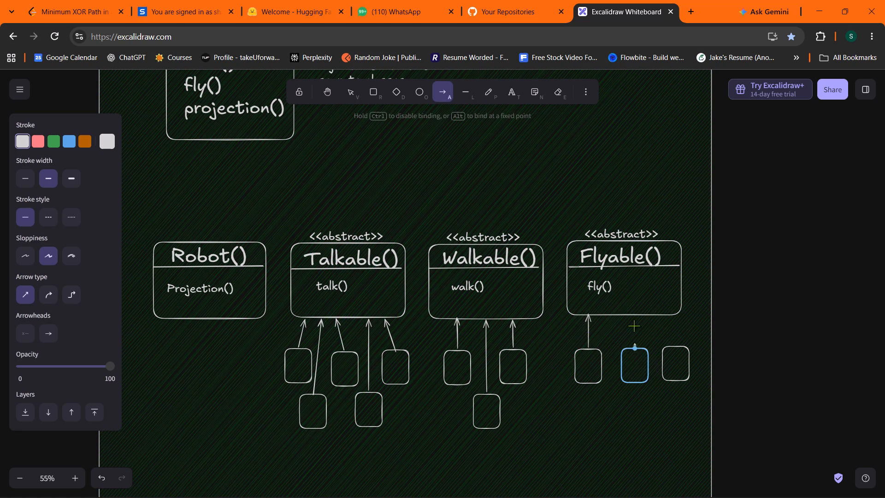
left_click_drag(634, 326, 635, 314)
key("a")
key("a")
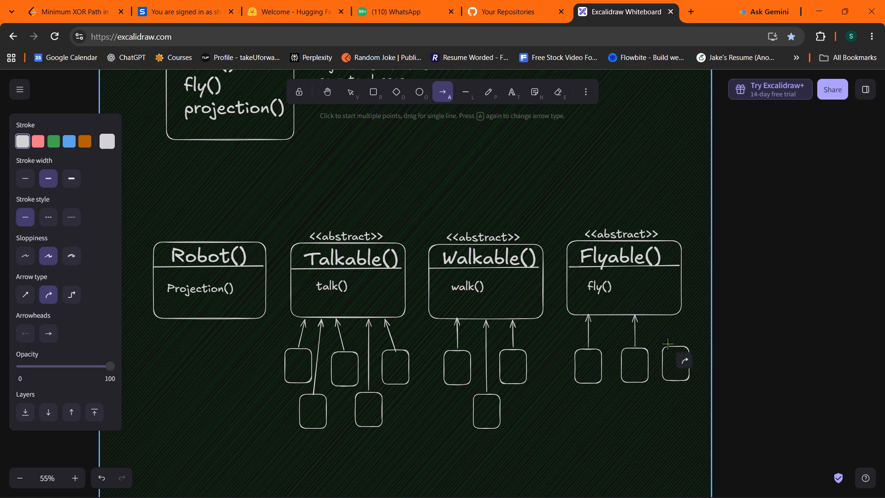
left_click_drag(676, 346, 670, 315)
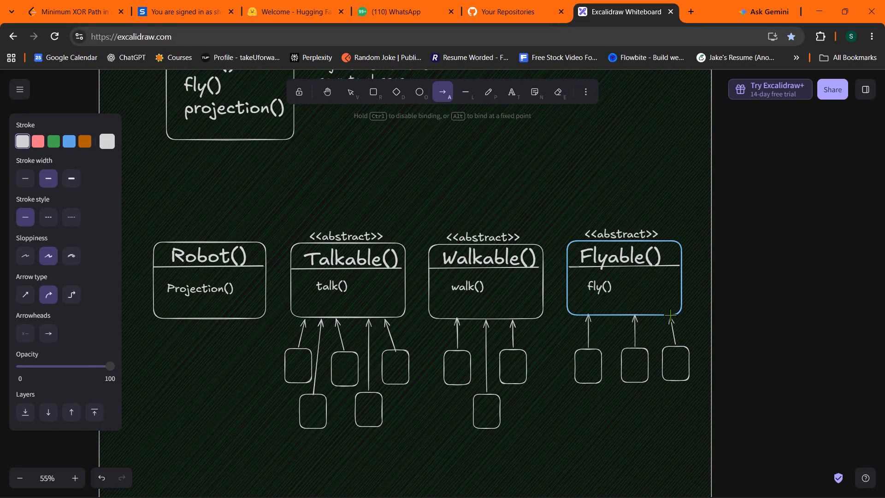
left_click_drag(670, 315, 671, 315)
left_click(776, 354)
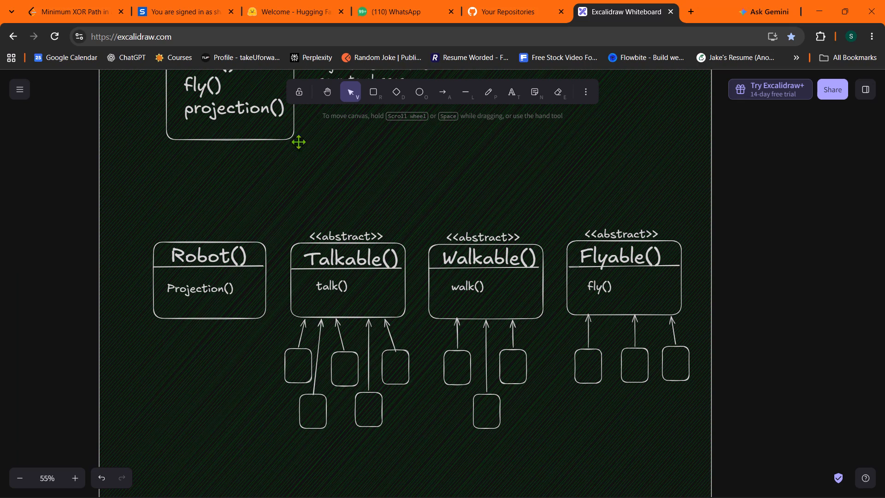
Draw a curved-type arrow from the Robot() box's right edge to the Talkable() box's left edge.
left_click(437, 93)
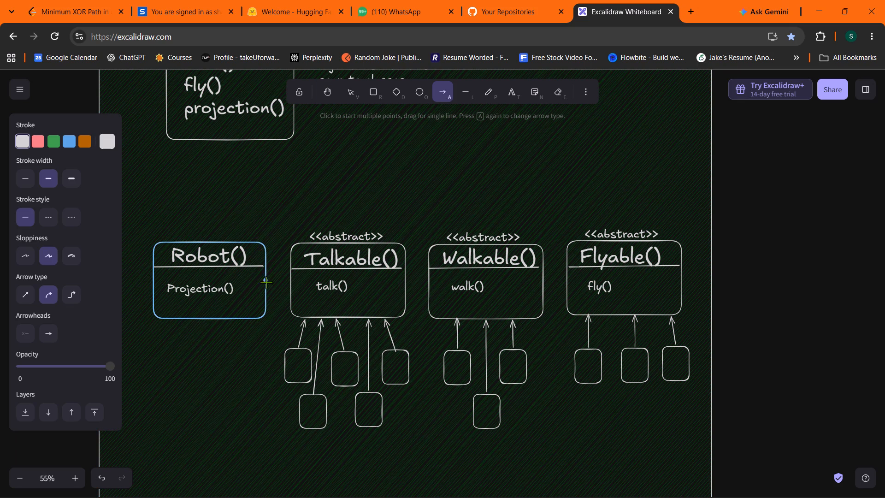
left_click_drag(265, 280, 288, 282)
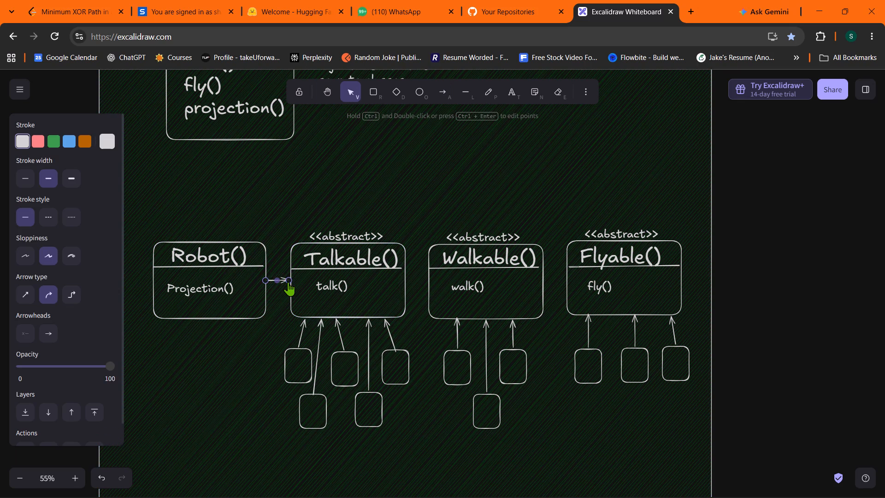
left_click(249, 365)
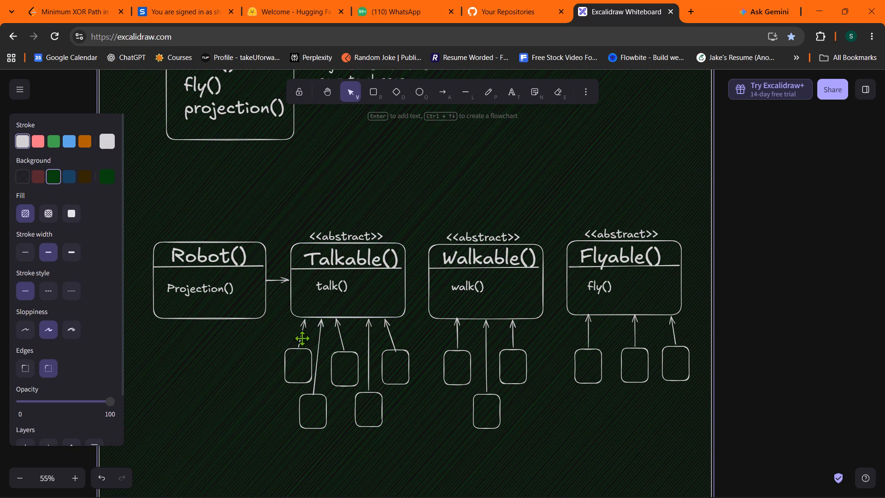
Change the arrowhead to an outlined triangle on the arrow from the first upper-row rectangle to Talkable().
left_click(301, 335)
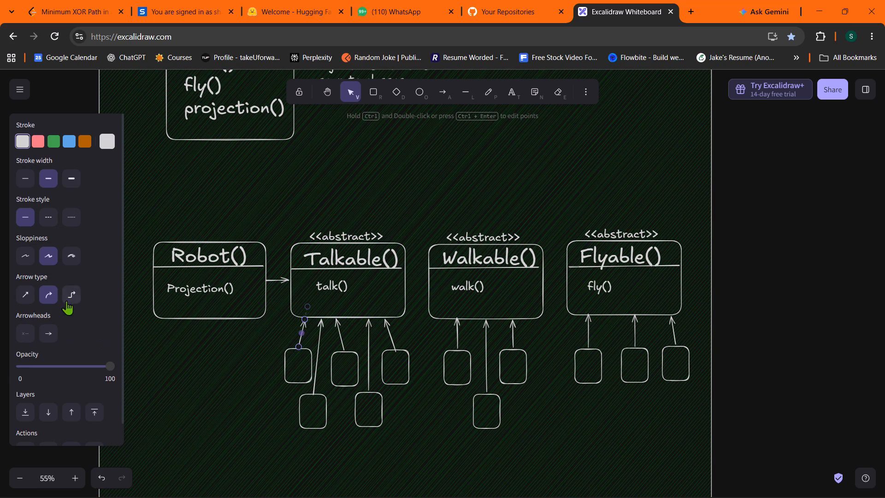
left_click(40, 333)
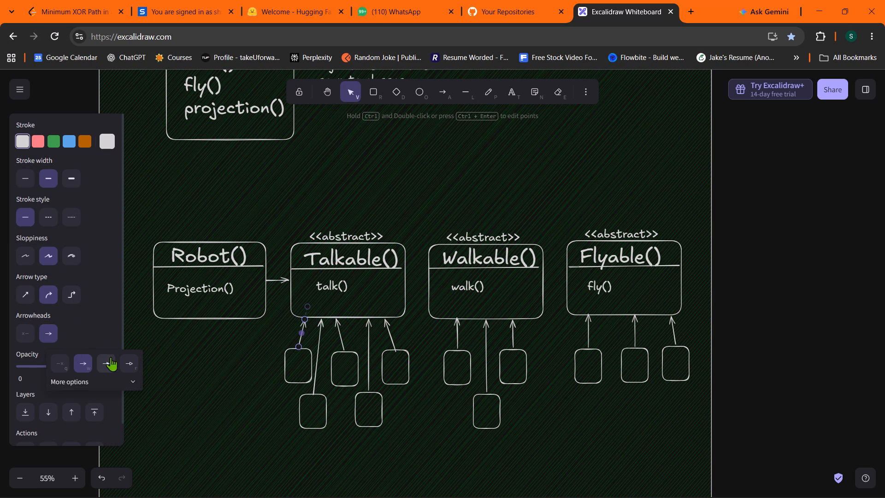
left_click(111, 357)
left_click(127, 362)
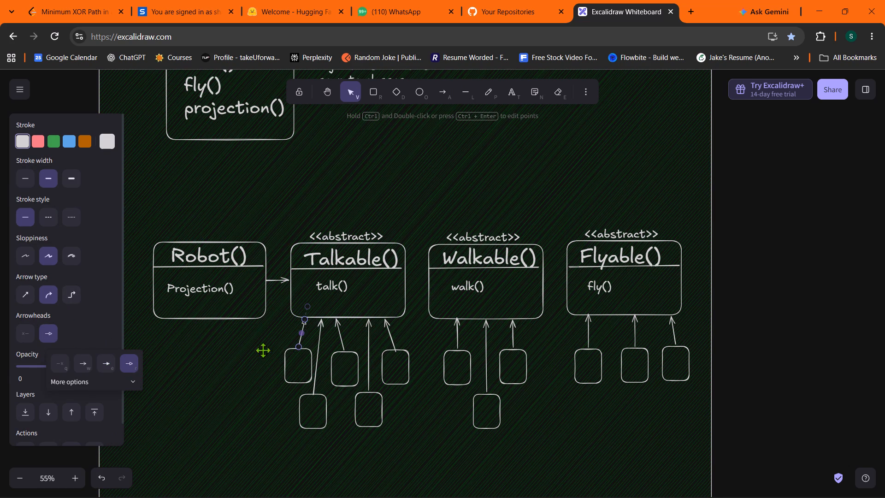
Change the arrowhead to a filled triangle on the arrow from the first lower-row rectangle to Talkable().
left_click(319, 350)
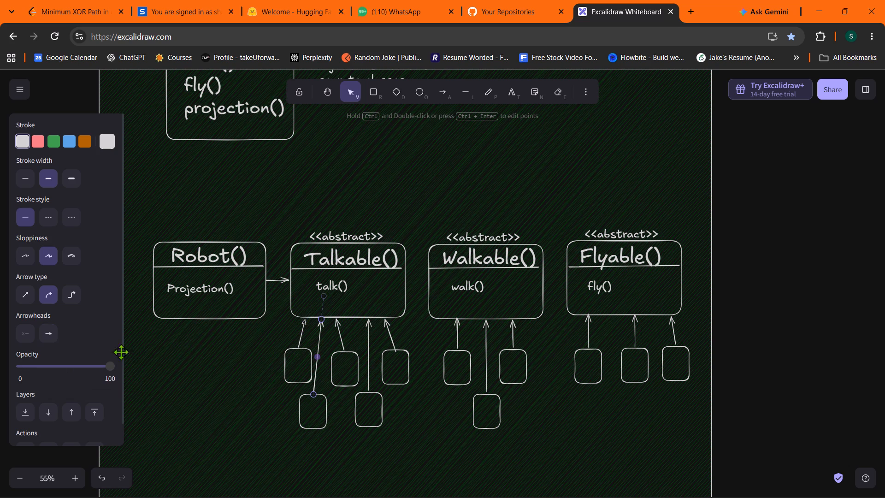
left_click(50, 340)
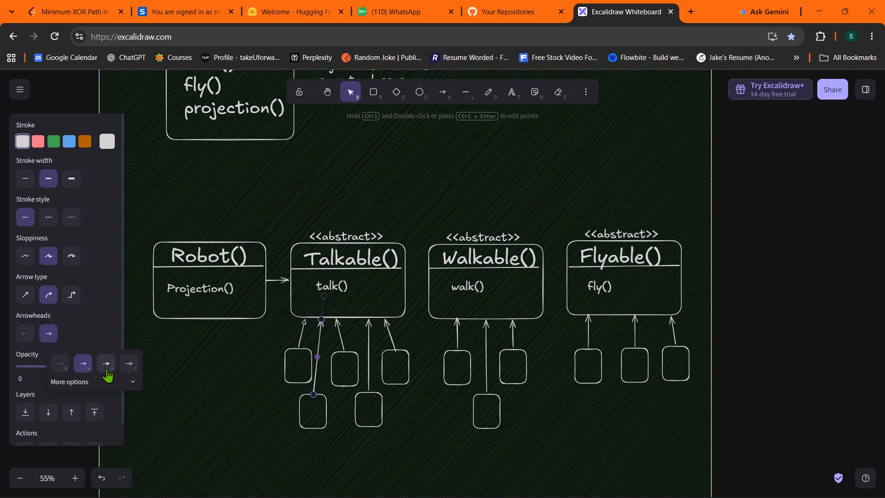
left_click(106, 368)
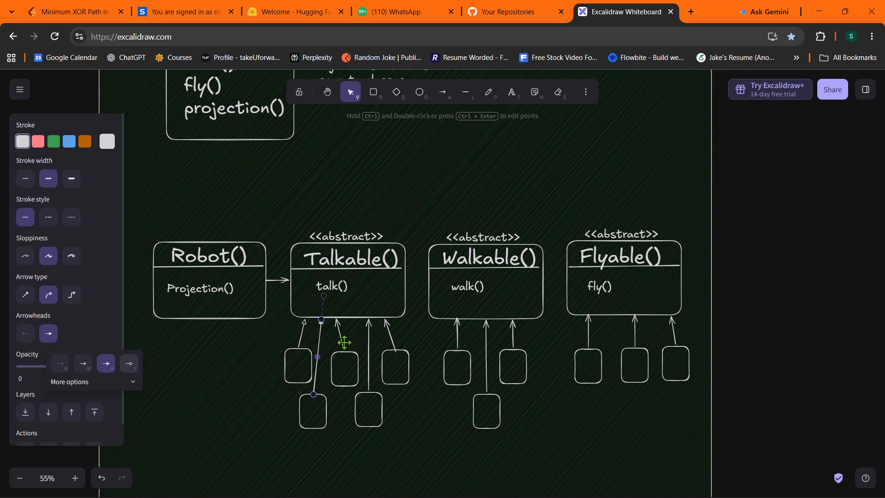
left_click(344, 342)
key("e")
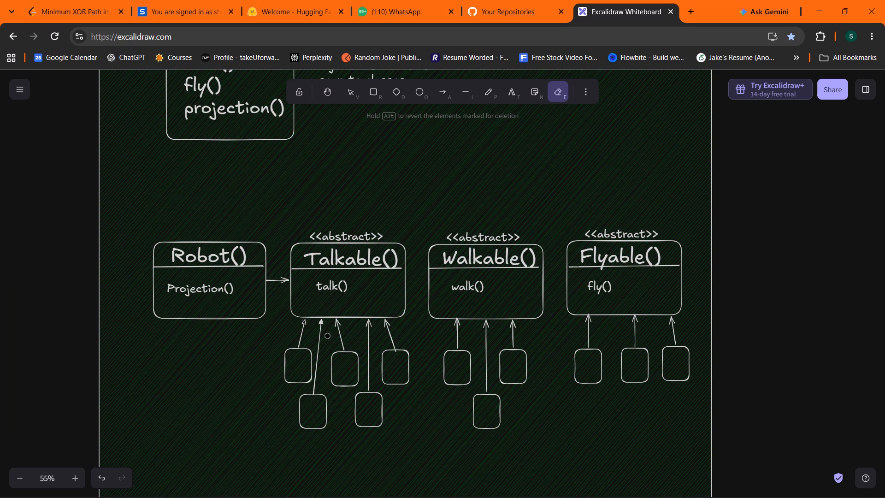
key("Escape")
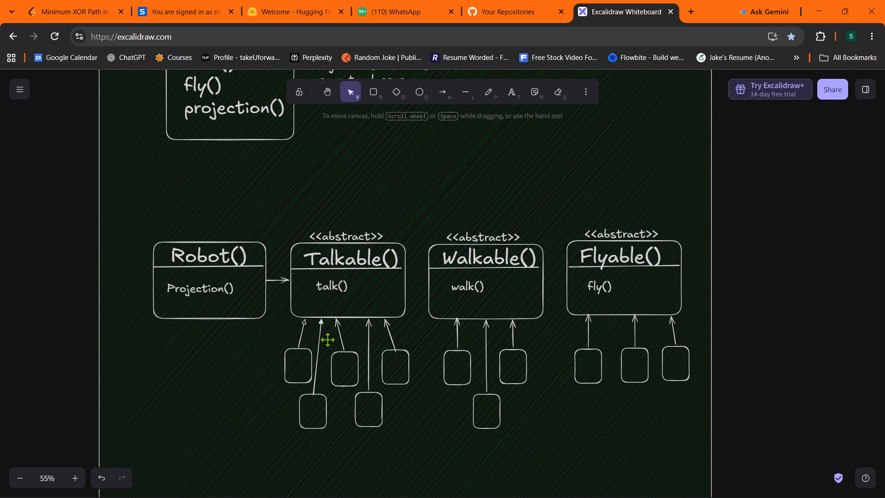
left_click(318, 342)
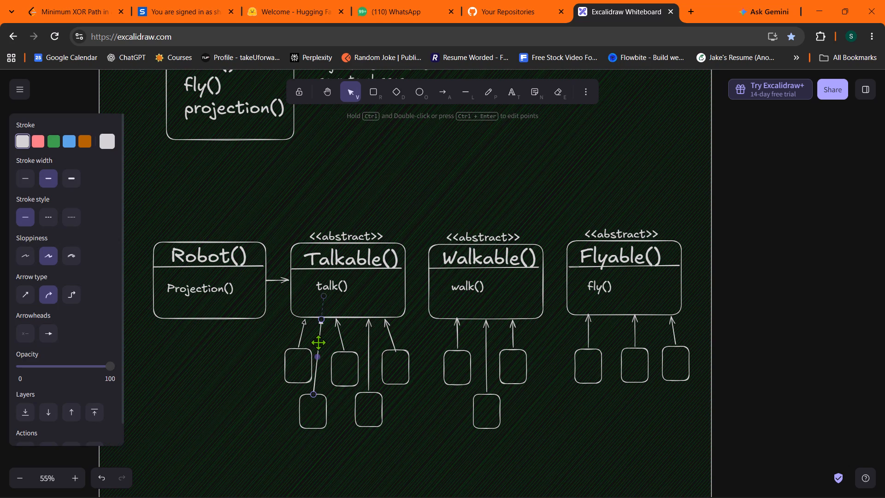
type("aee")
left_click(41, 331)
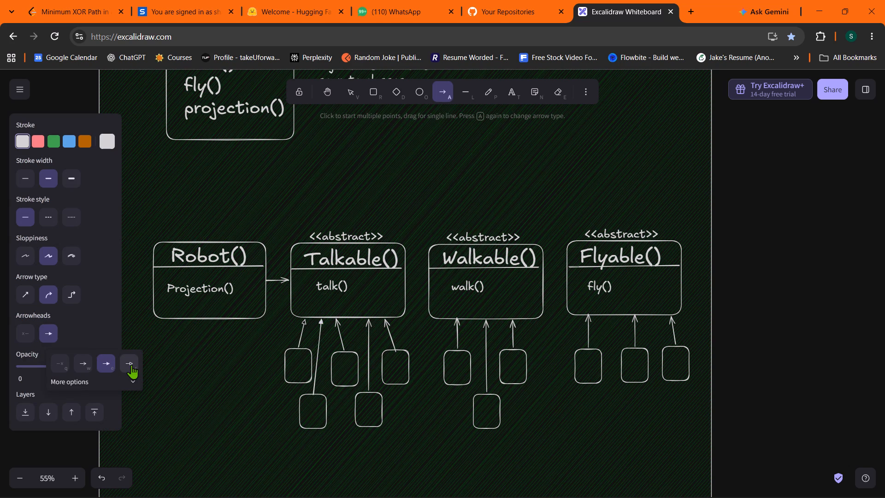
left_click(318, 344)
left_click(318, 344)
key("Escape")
Change the arrowhead to an outlined triangle on the arrow from the first lower-row rectangle to Talkable().
left_click(318, 344)
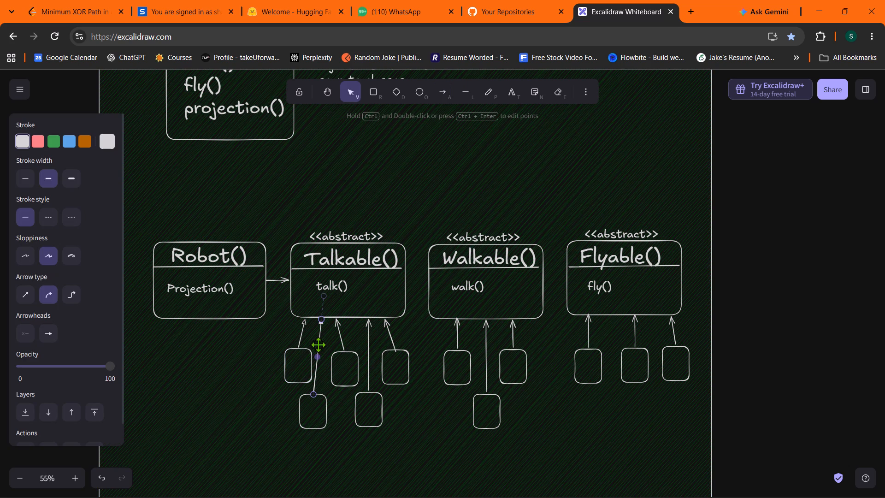
left_click(43, 332)
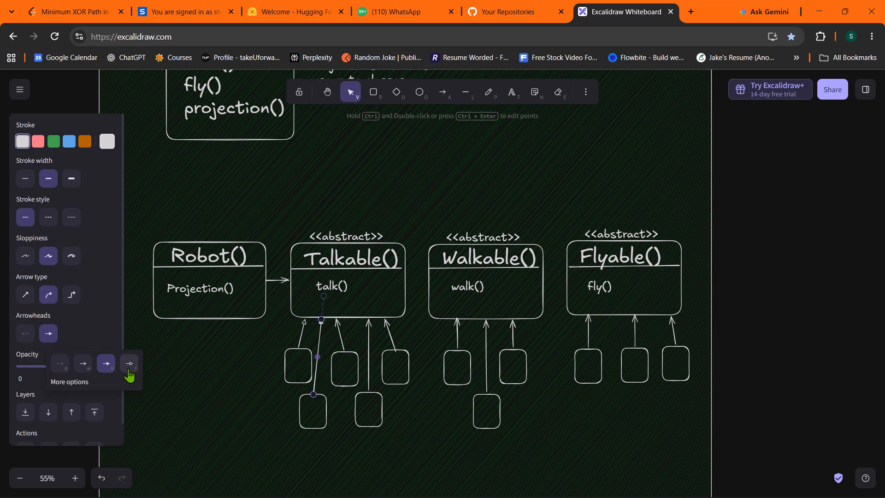
left_click(128, 368)
Change the arrowheads to outlined triangles on the three remaining plain arrows from the lower rectangles to Talkable().
left_click(343, 342)
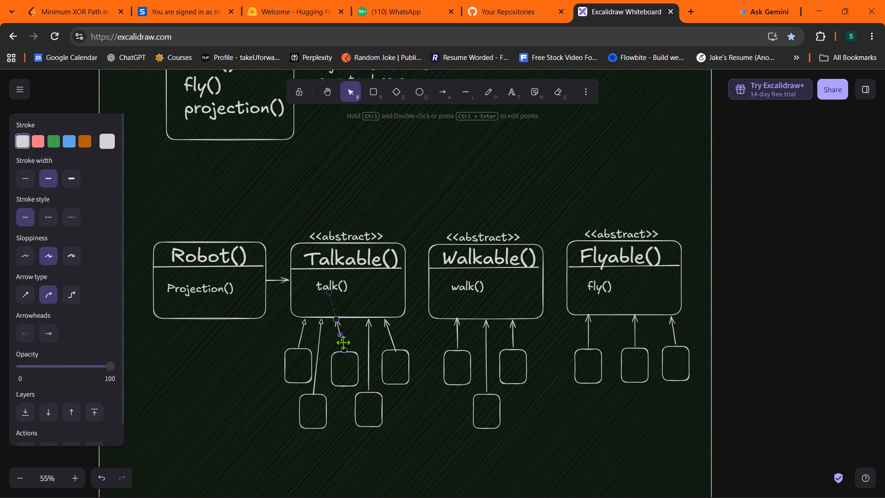
left_click(49, 336)
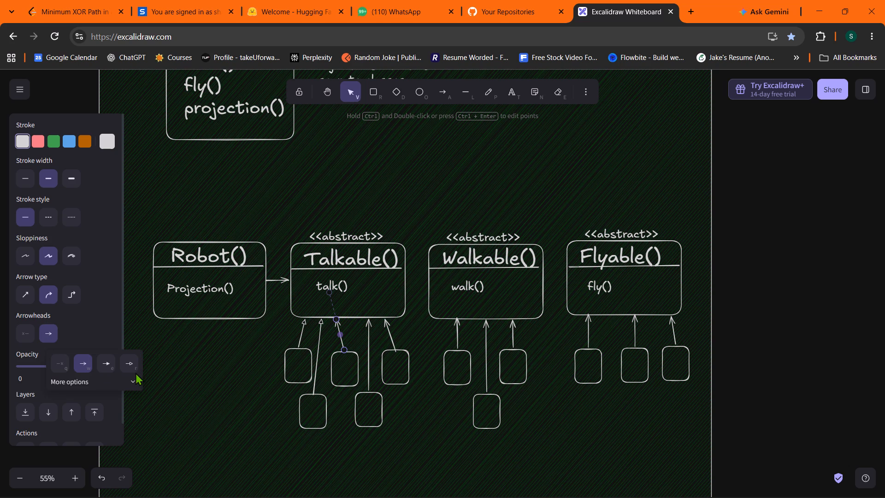
left_click(130, 367)
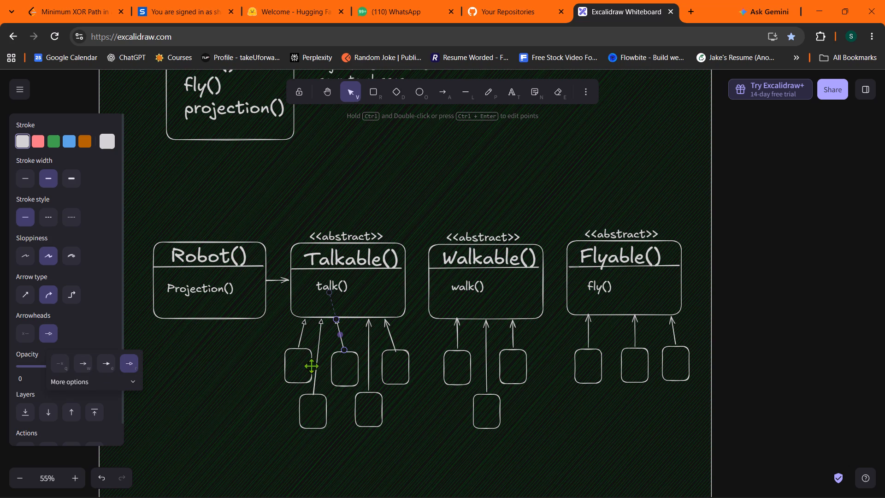
left_click(368, 346)
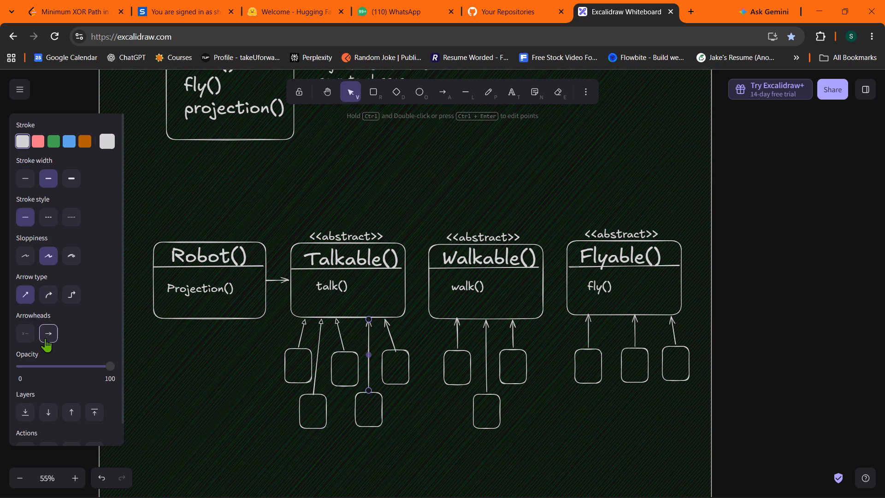
left_click(45, 338)
left_click(124, 367)
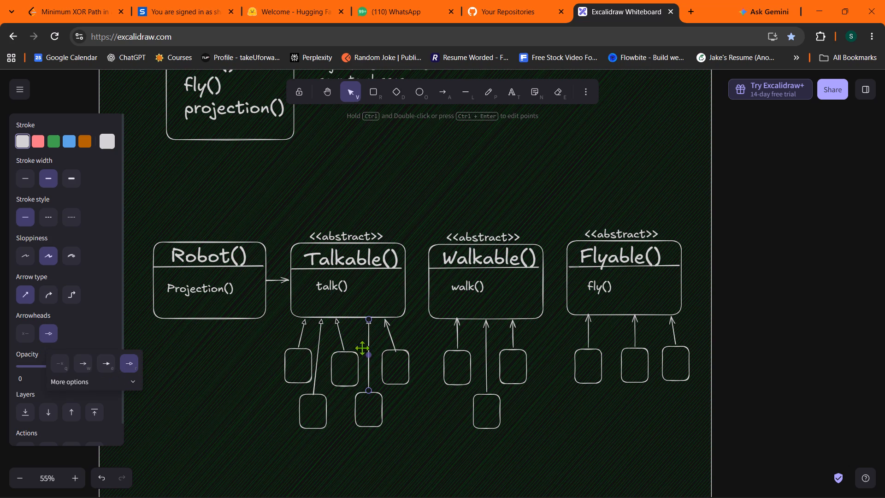
left_click(390, 340)
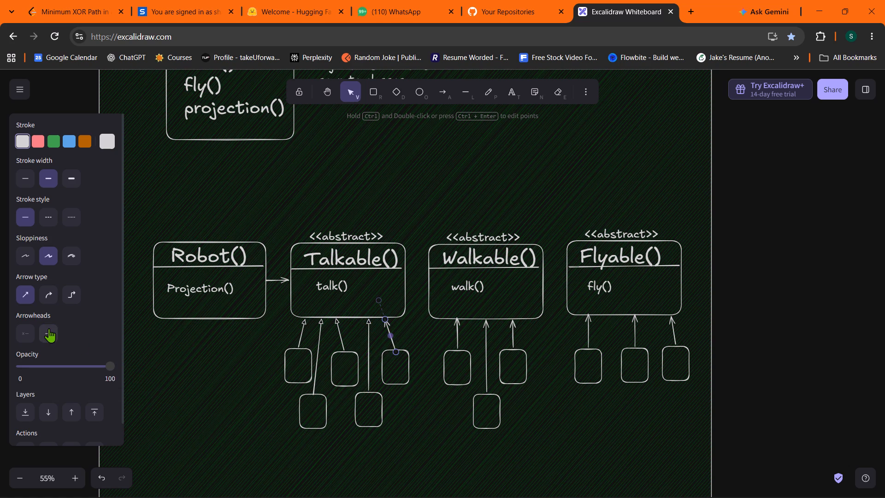
left_click(49, 328)
left_click(125, 365)
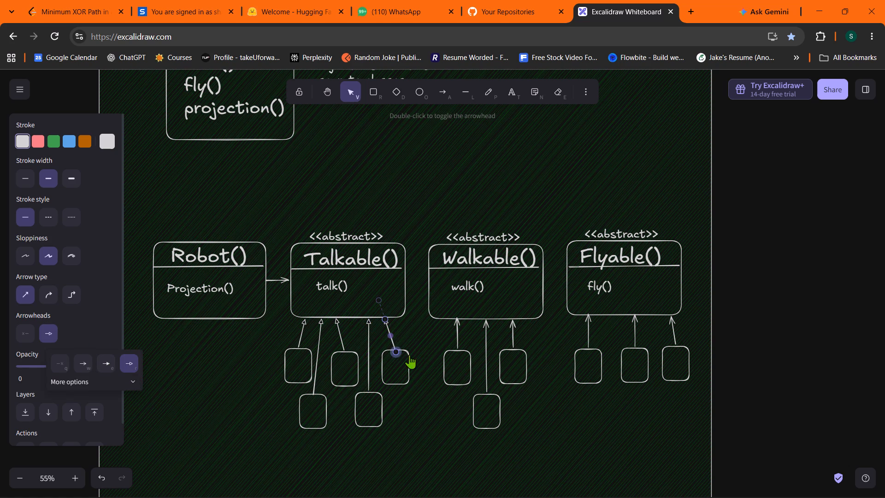
Change the arrowheads to outlined triangles on all three arrows from the lower rectangles to Walkable().
left_click(459, 335)
left_click(45, 339)
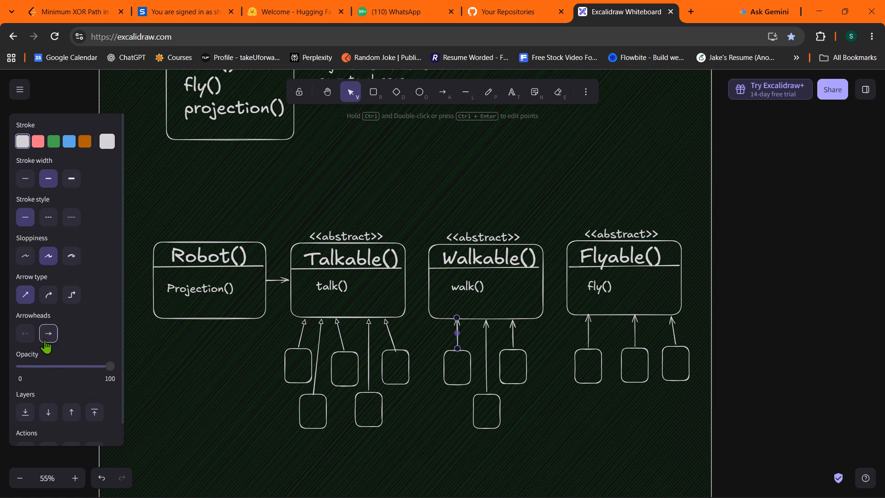
left_click(126, 364)
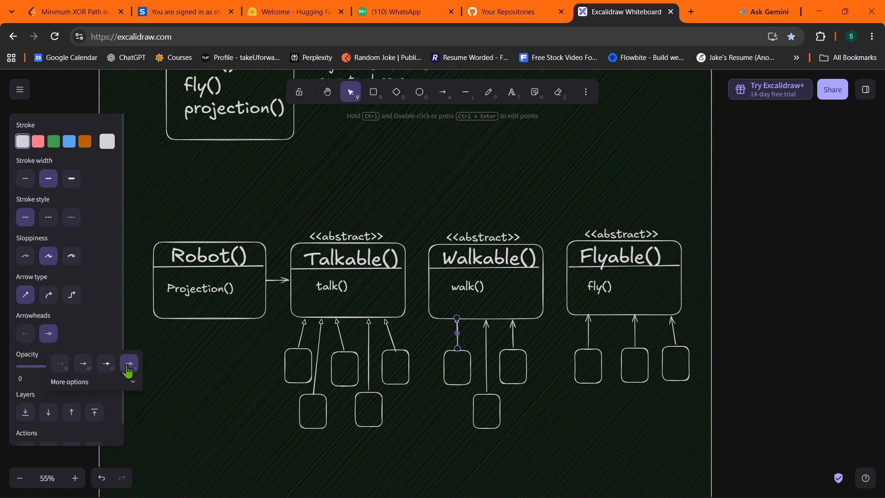
left_click(487, 341)
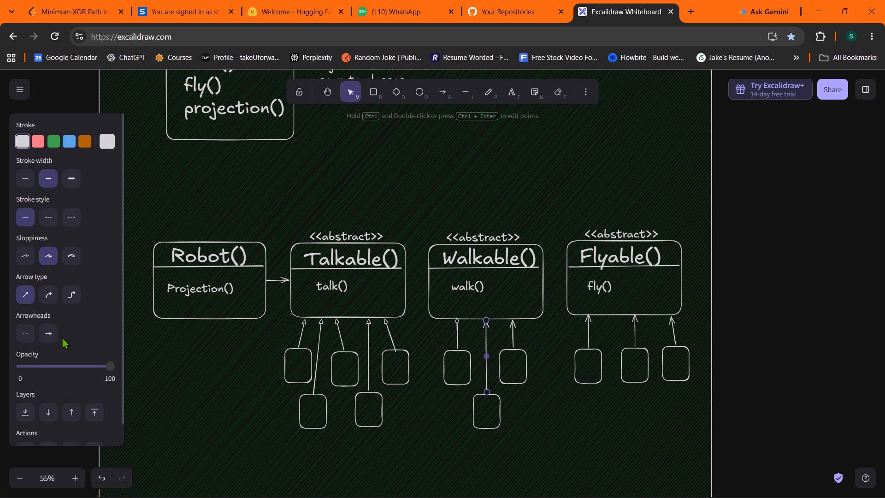
left_click(52, 336)
left_click(134, 367)
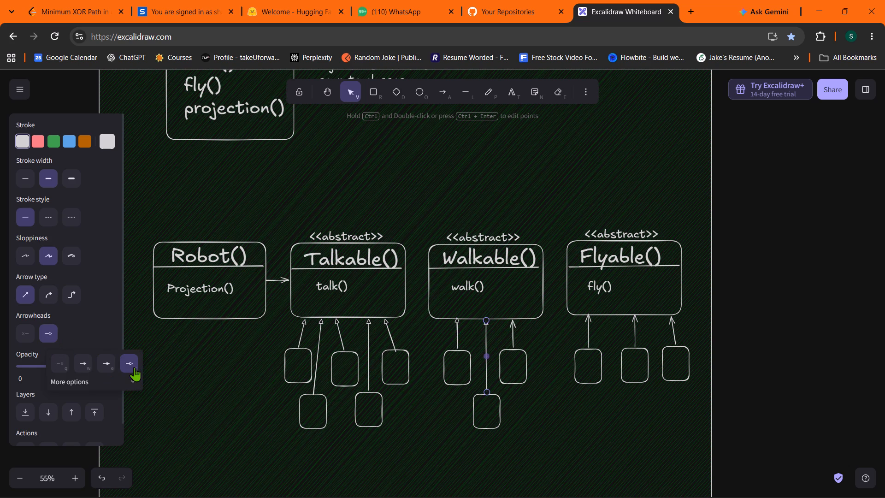
left_click(512, 332)
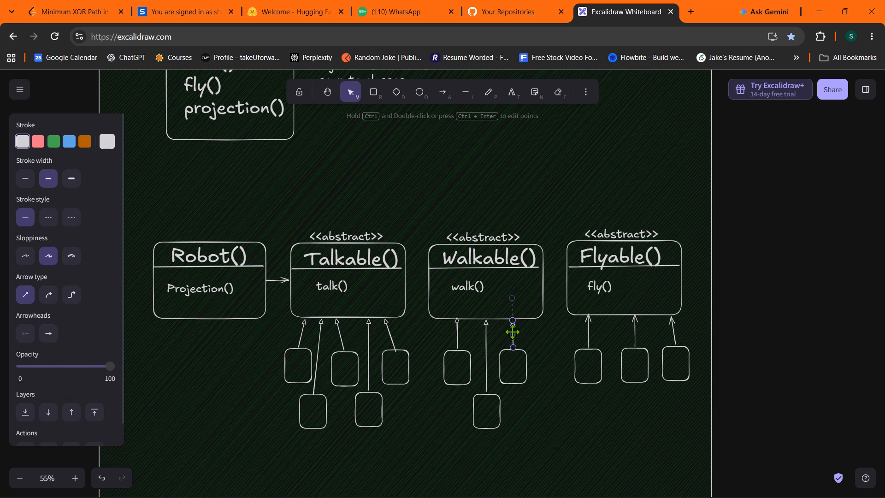
left_click(41, 331)
left_click(136, 365)
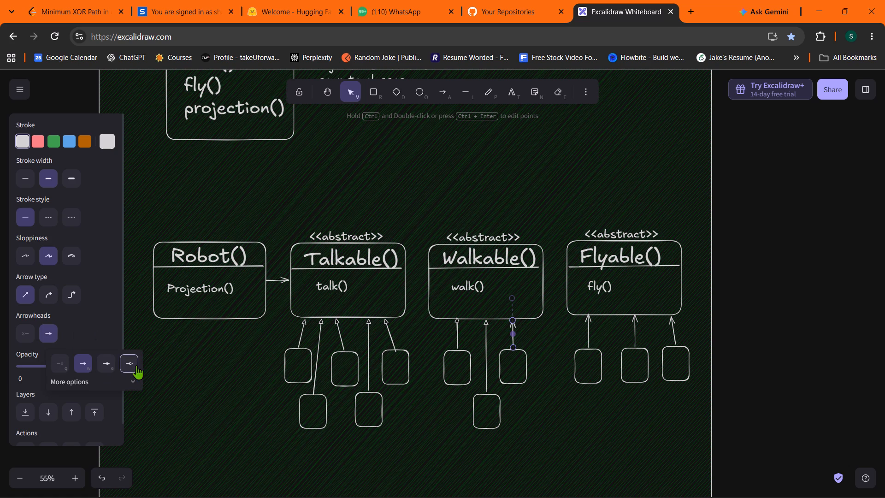
Change the arrowheads to outlined triangles on all three arrows from the lower rectangles to Flyable().
left_click(587, 331)
left_click(53, 332)
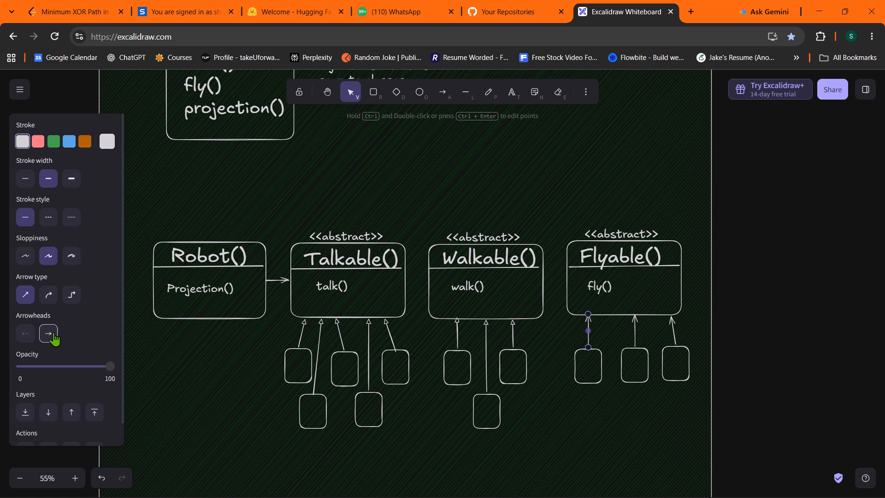
left_click(126, 367)
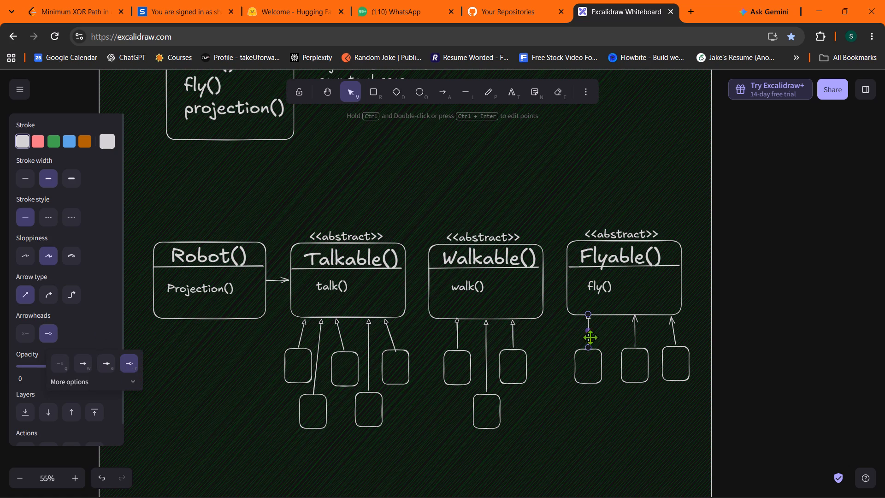
left_click(635, 332)
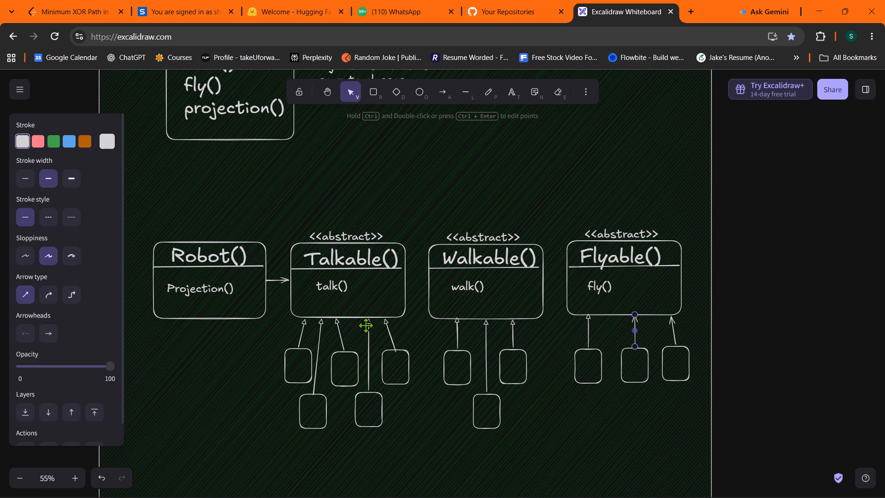
left_click(52, 330)
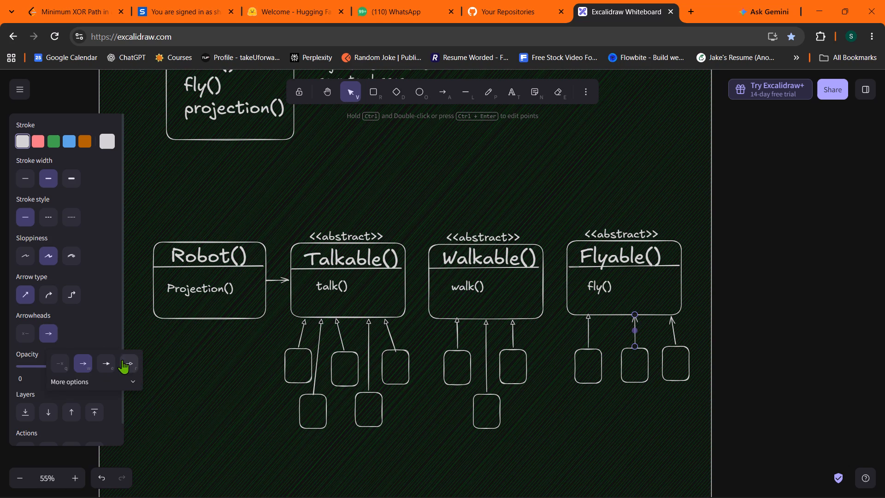
left_click(122, 360)
left_click(676, 335)
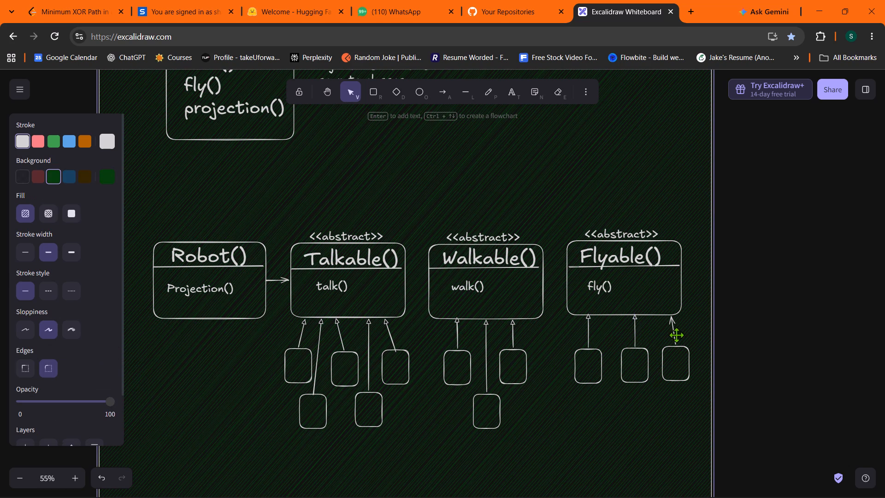
left_click(671, 331)
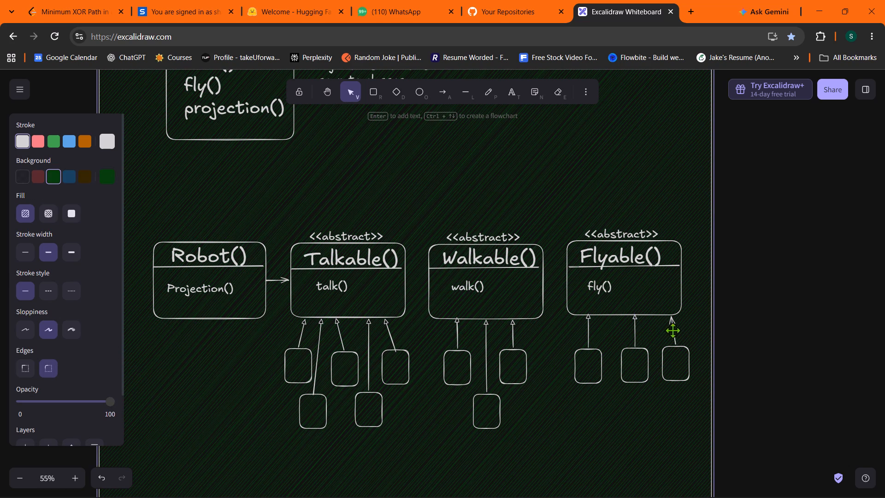
left_click(673, 328)
key("r")
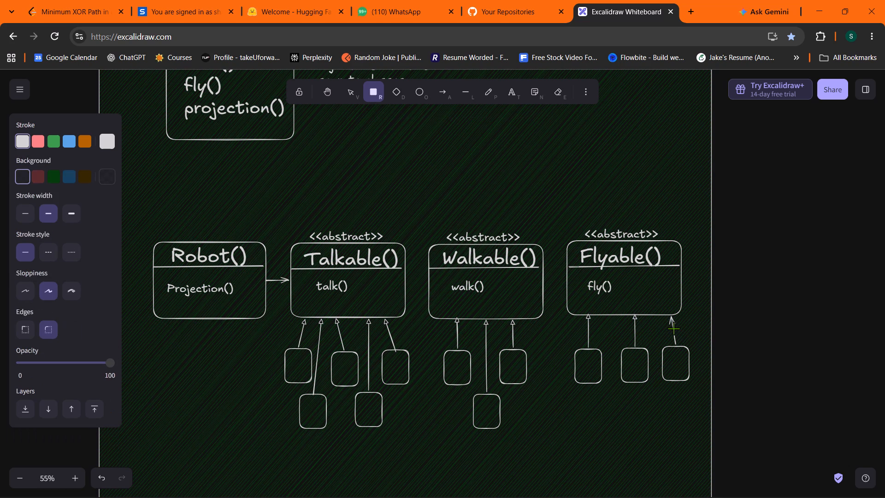
key("Escape")
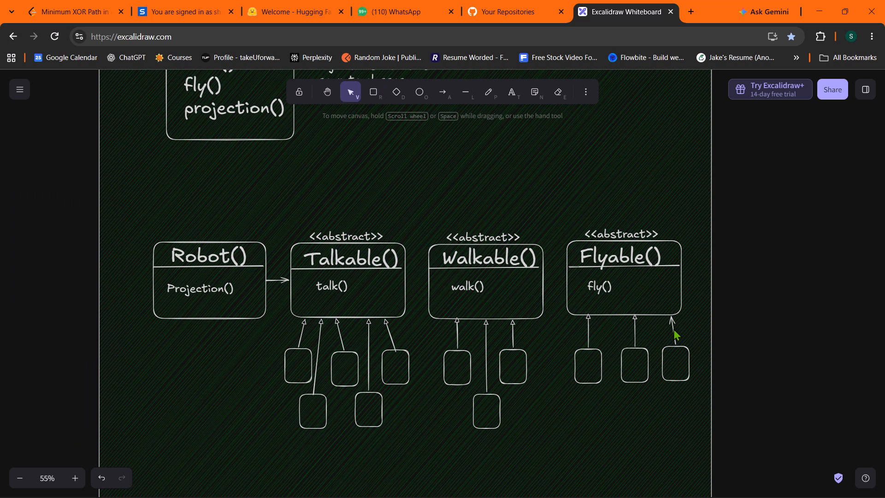
left_click(673, 328)
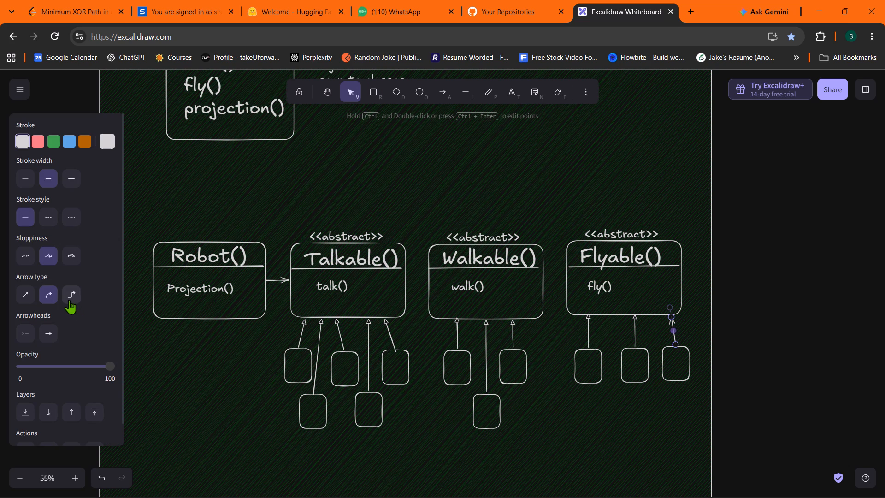
left_click(47, 336)
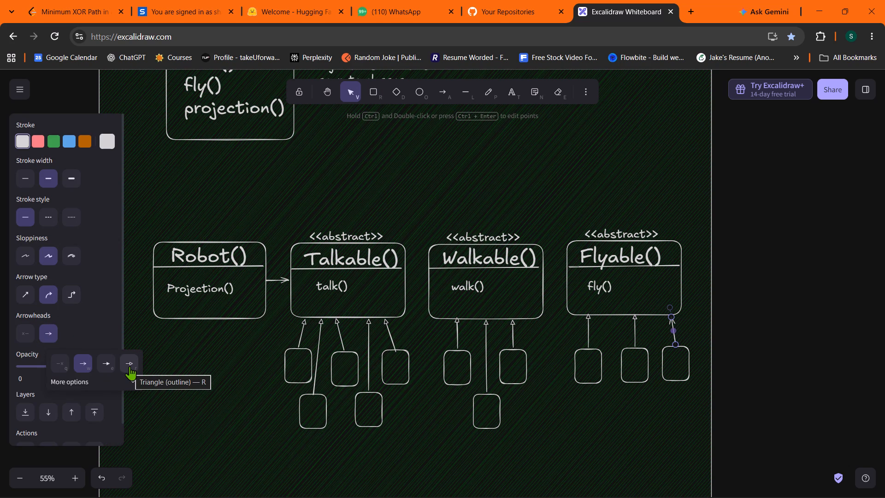
left_click(130, 366)
left_click(580, 453)
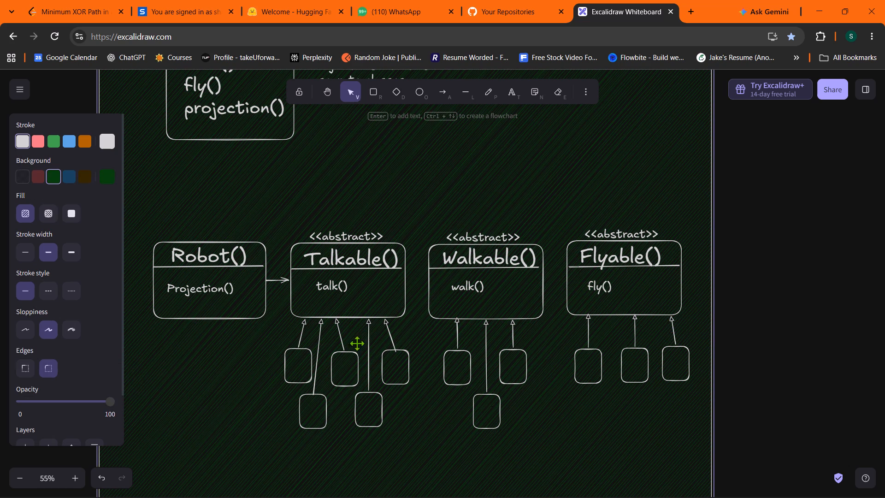
Nudge the large green background rectangle slightly to the right and down.
left_click(176, 301)
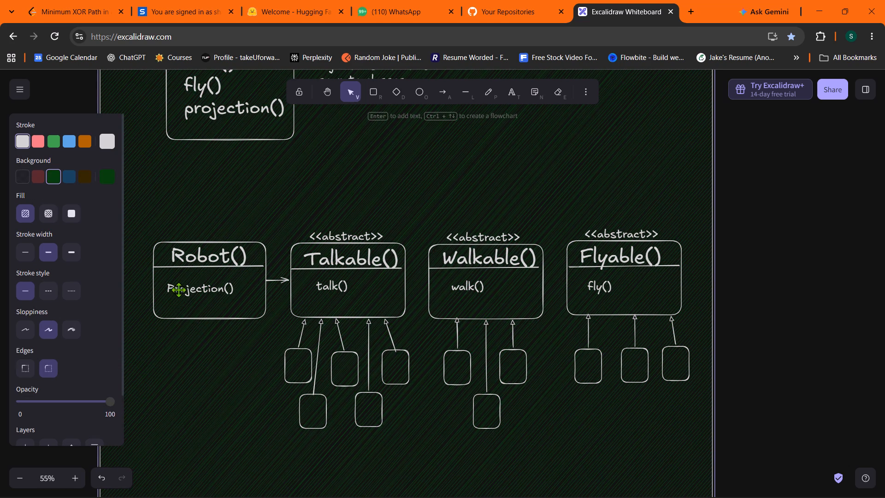
left_click_drag(179, 292, 182, 303)
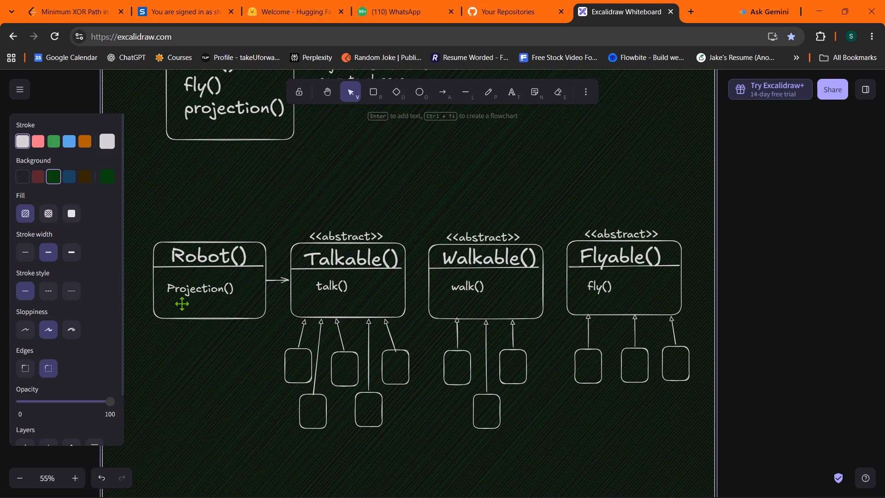
Add a text heading "Correct Design according to Strategy Design Principle" above the lower row of Robot(), Talkable(), Walkable() and Flyable() boxes.
left_click(512, 89)
left_click_drag(281, 176, 562, 207)
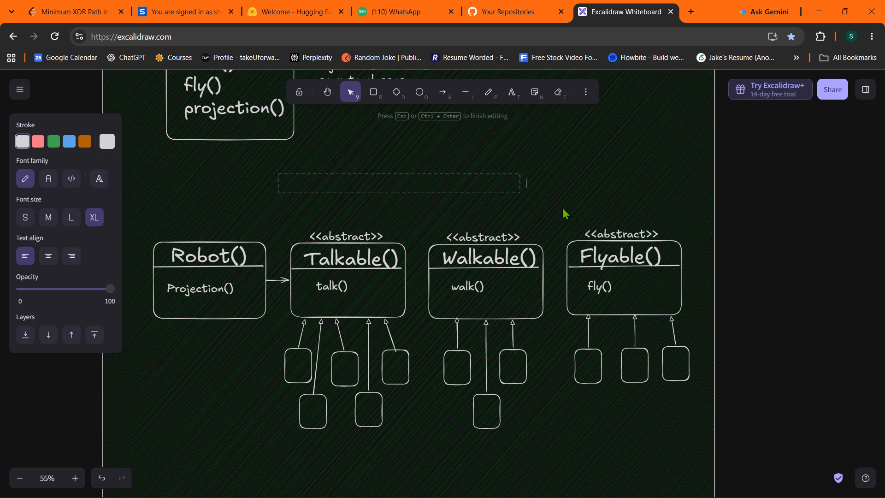
left_click_drag(562, 207, 566, 220)
type("Coorect")
key("BackSpace")
key("BackSpace")
key("BackSpace")
key("BackSpace")
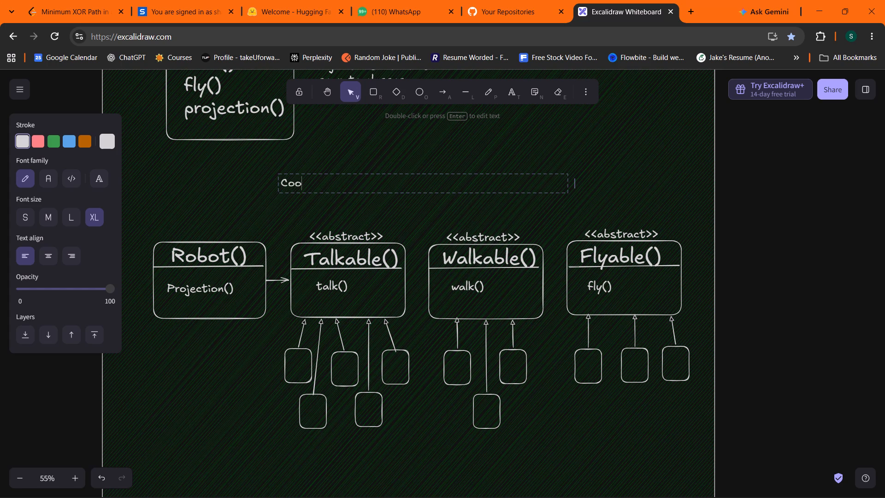
key("BackSpace")
type("rrect Ds")
key("BackSpace")
type("esign")
key("space")
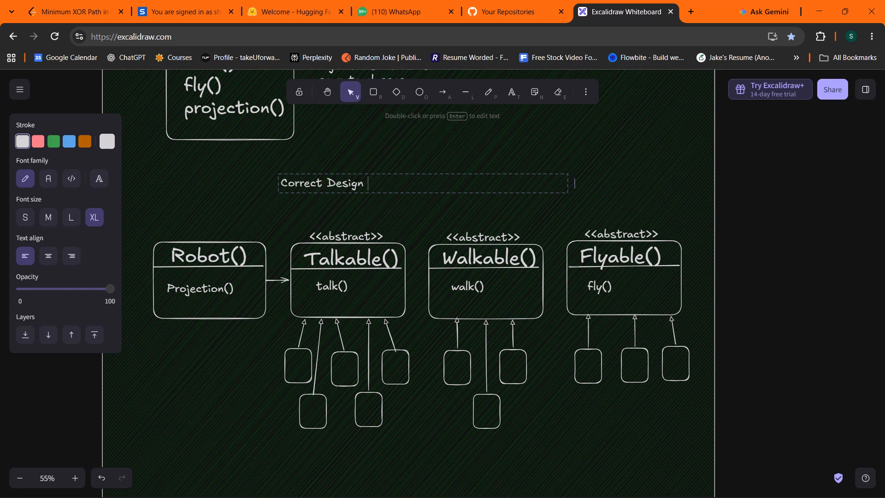
key("a")
key("c")
key("c")
type("orfi")
key("BackSpace")
key("BackSpace")
type("dinf")
key("BackSpace")
type("g to")
key("space")
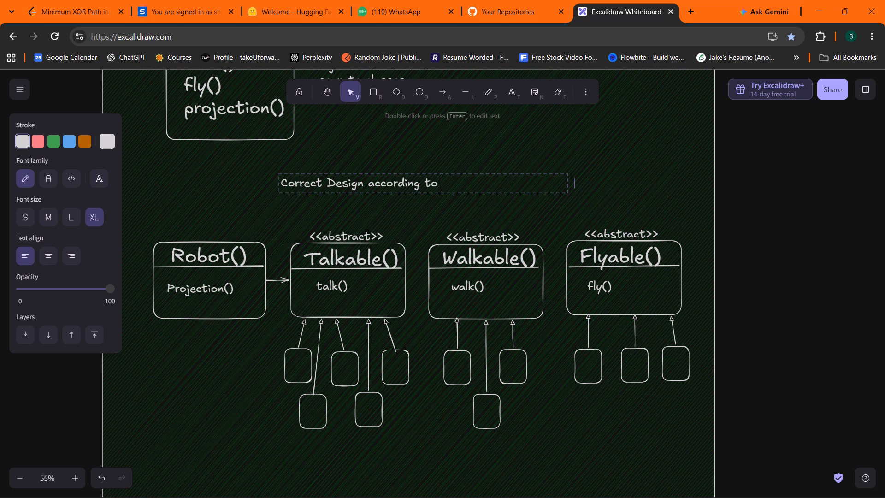
type("St")
type("rate")
type("gy")
key("space")
type("Design")
key("space")
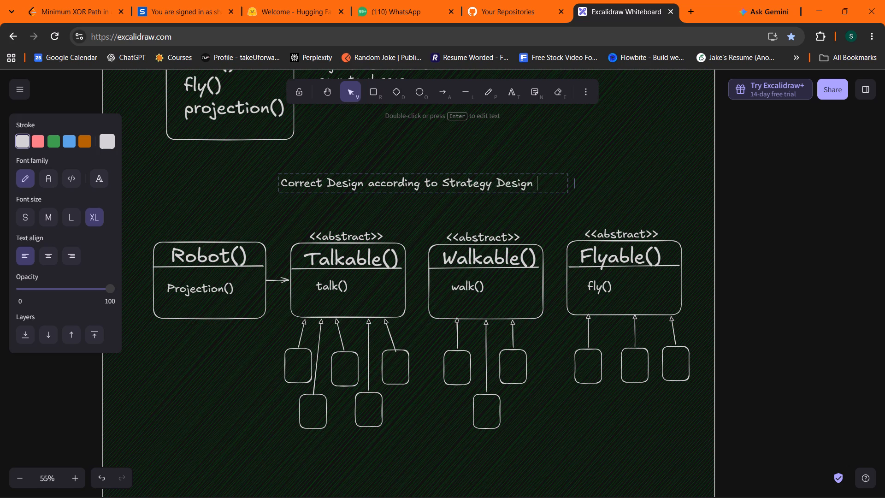
type("Priciple")
key("BackSpace")
key("BackSpace")
type("al")
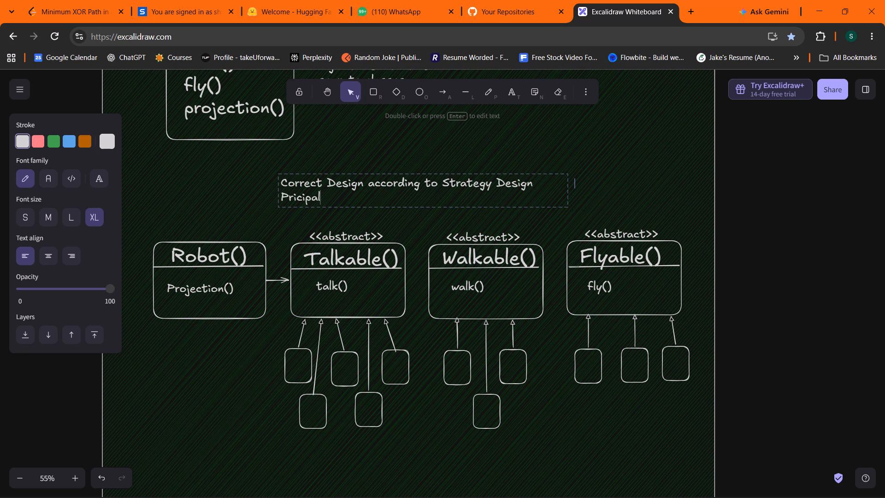
key("BackSpace")
key("BackSpace")
type("le")
key("Left")
key("Left")
key("Left")
key("Left")
key("Left")
key("n")
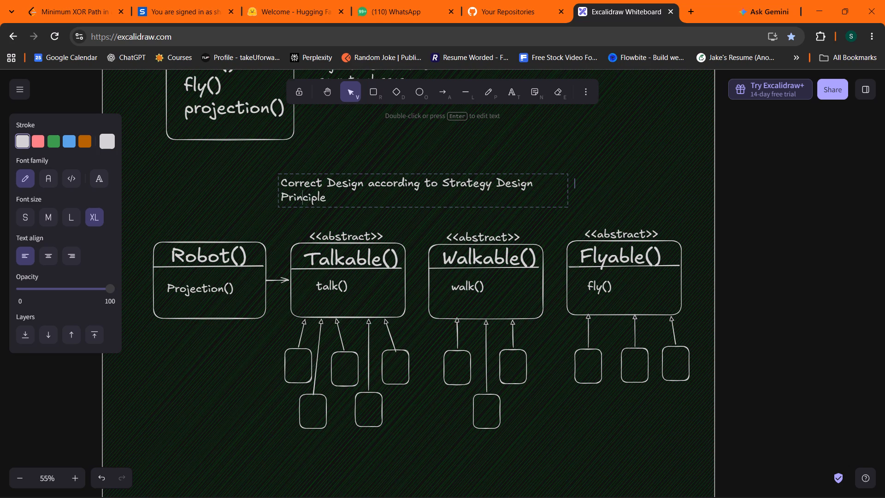
left_click(797, 213)
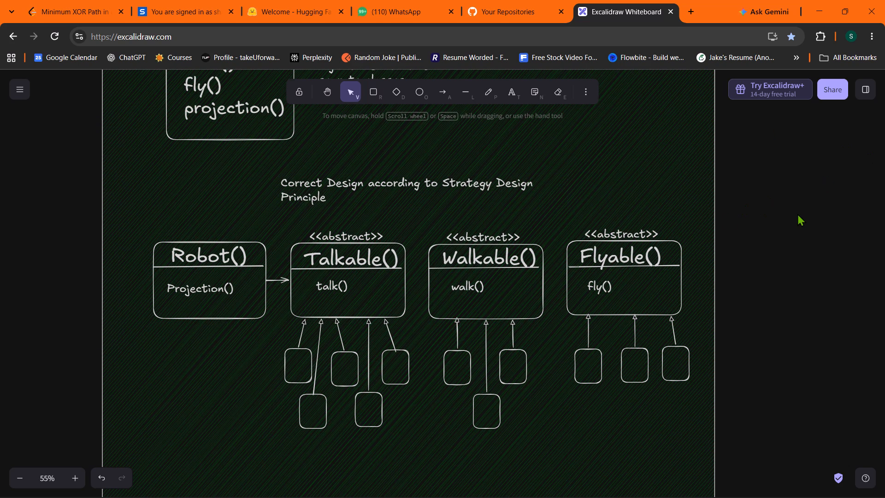
Widen the new heading to fit on one line, enlarge it, and position it to span the lower row of class boxes.
left_click(410, 202)
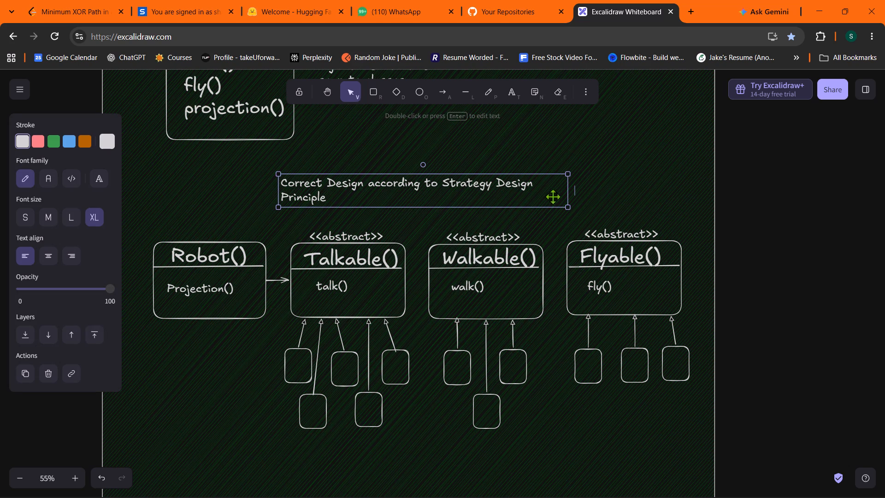
left_click_drag(567, 192, 601, 199)
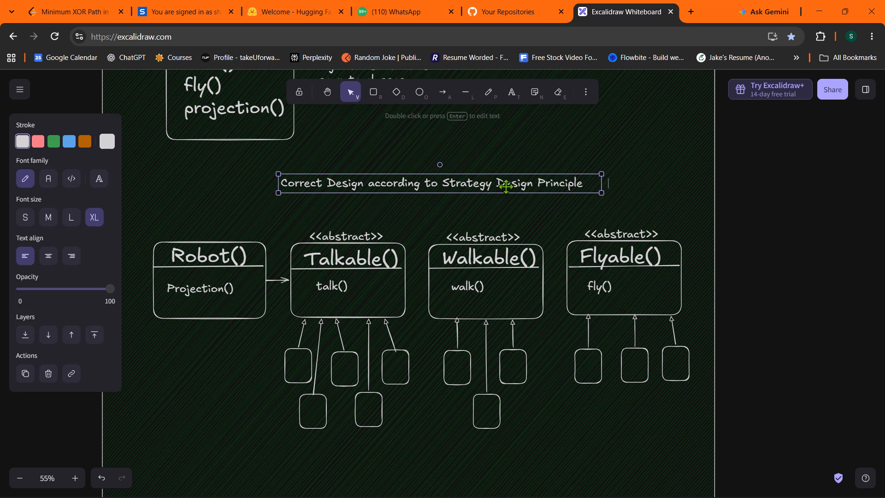
left_click_drag(602, 192, 593, 202)
left_click_drag(594, 188, 466, 196)
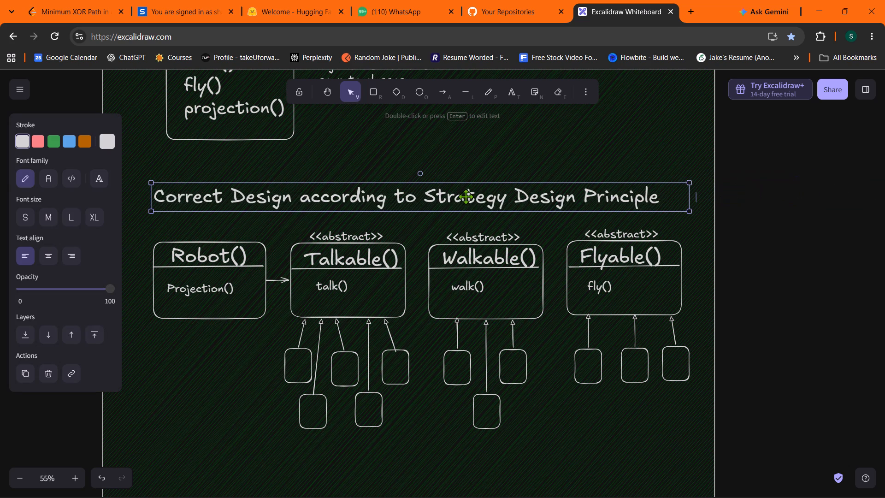
left_click_drag(466, 196, 465, 196)
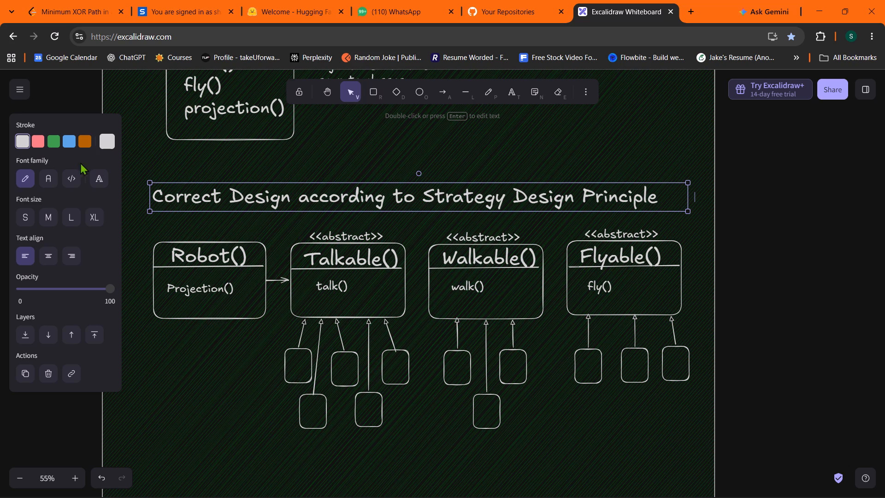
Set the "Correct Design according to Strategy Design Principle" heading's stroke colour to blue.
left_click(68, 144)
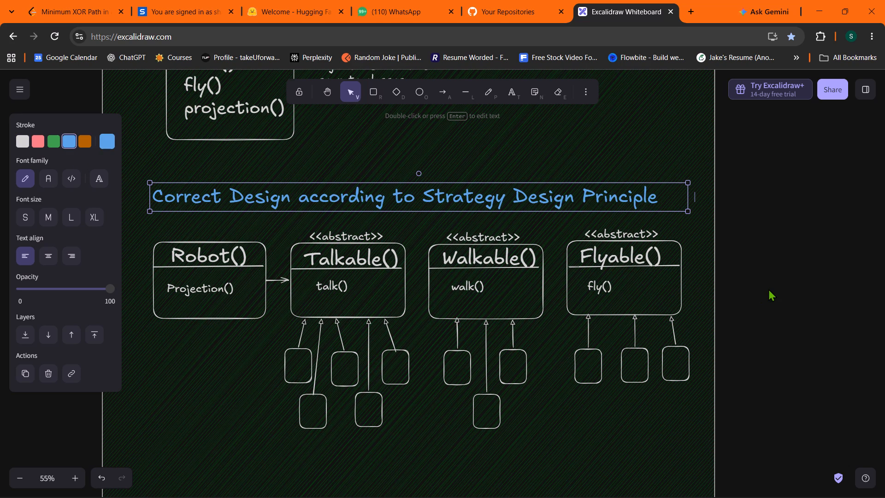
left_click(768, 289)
Recolour the "Strategy Design Patterns" title, trying orange first and settling on blue.
scroll(765, 328, "up", 5)
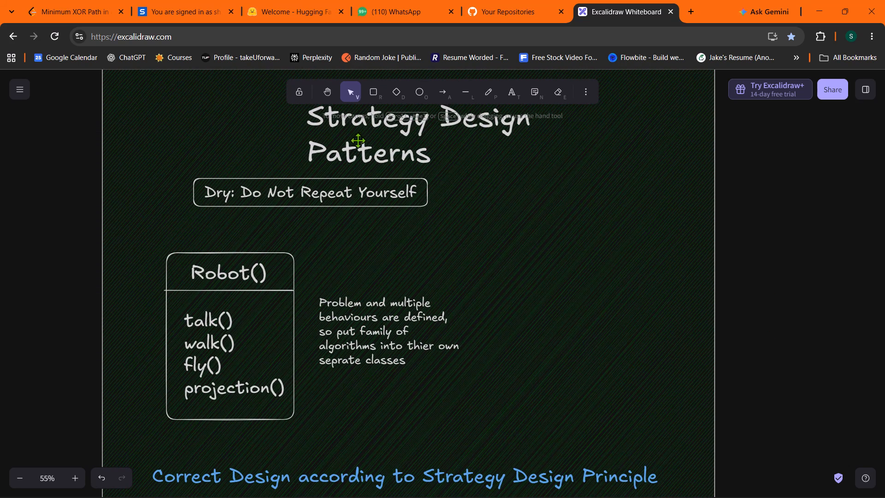
left_click(357, 147)
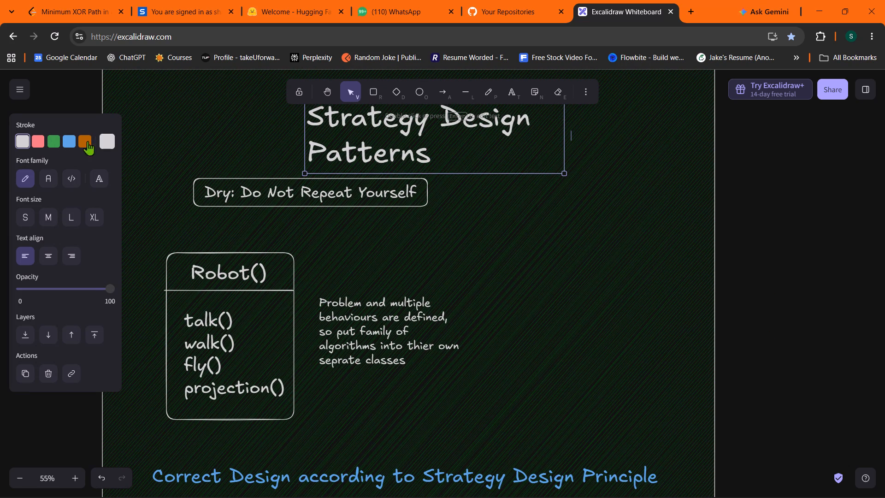
left_click(82, 139)
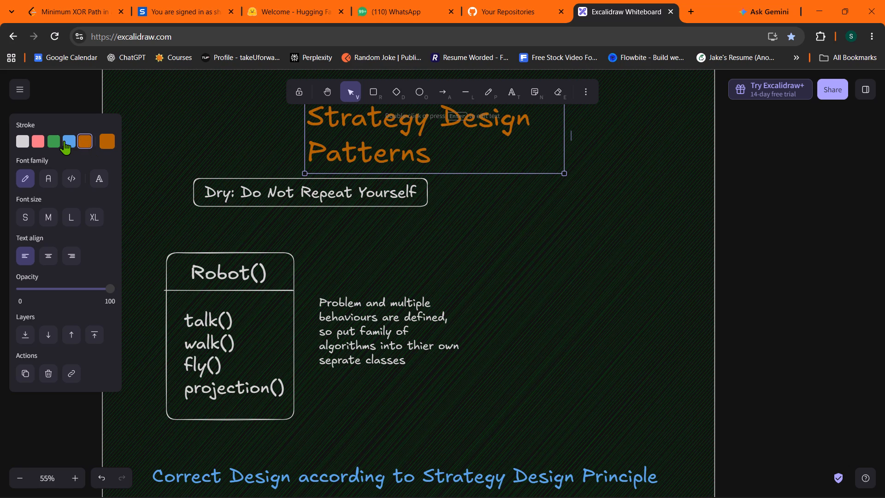
left_click(65, 141)
Set the "Correct Design according to Strategy Design Principle" heading's stroke colour to orange.
scroll(243, 260, "down", 1)
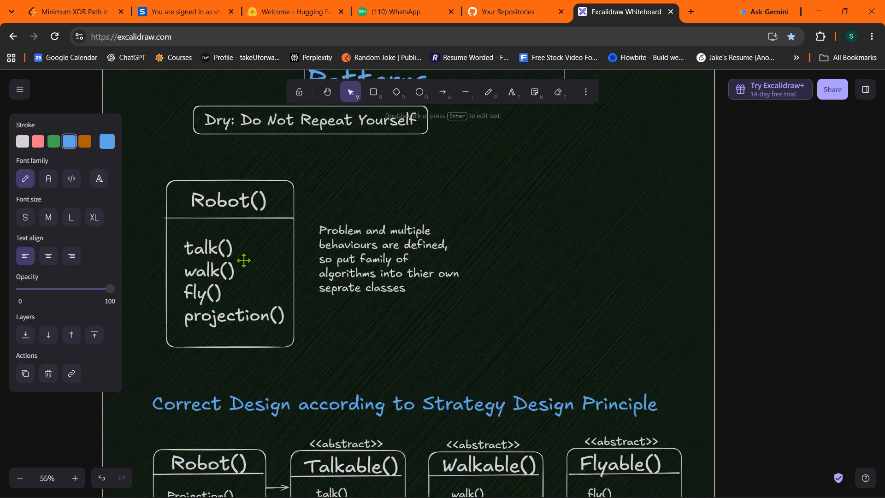
scroll(243, 260, "down", 2)
left_click(293, 284)
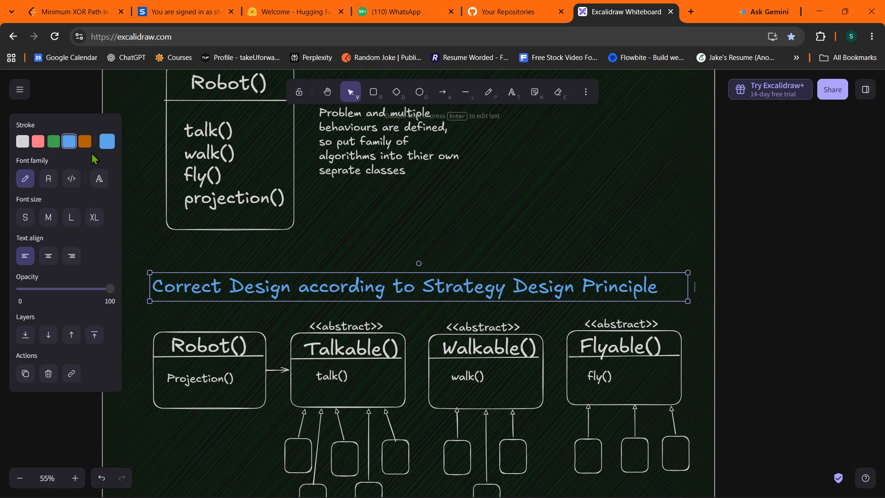
left_click(79, 139)
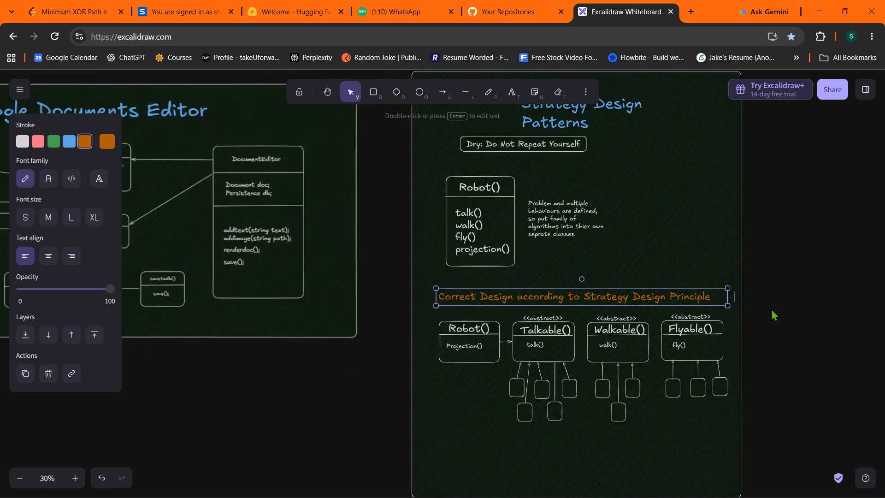
left_click(825, 322)
scroll(825, 322, "left", 1)
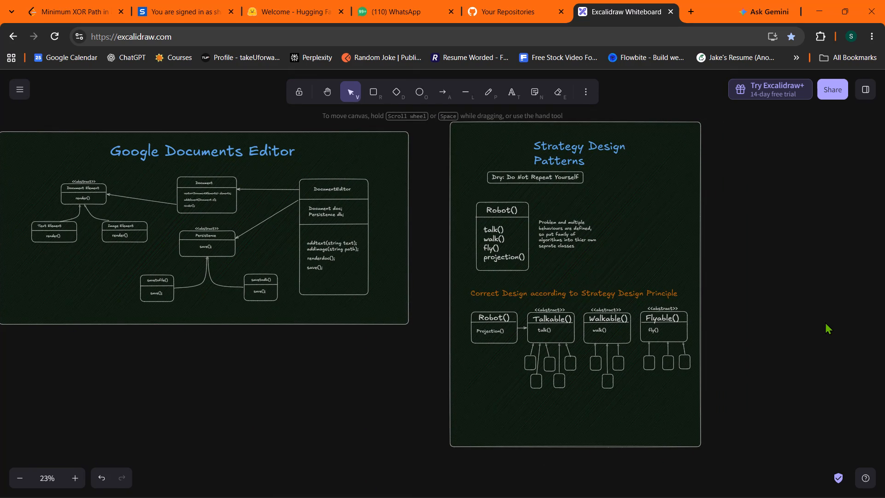